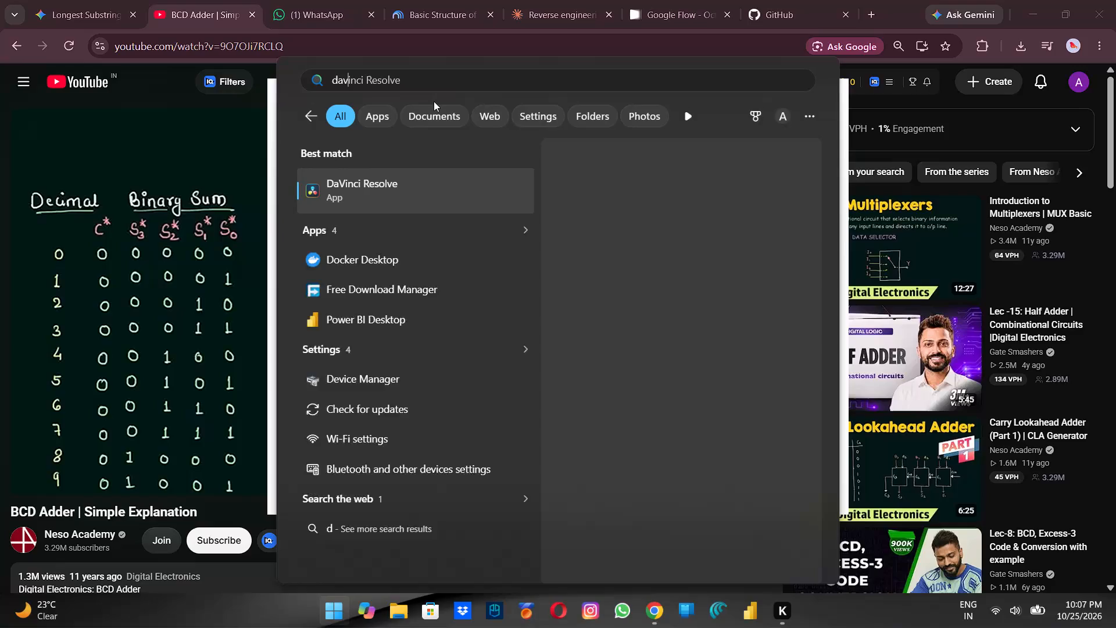
Launch DaVinci Resolve and skip the offered software update.
click(604, 297)
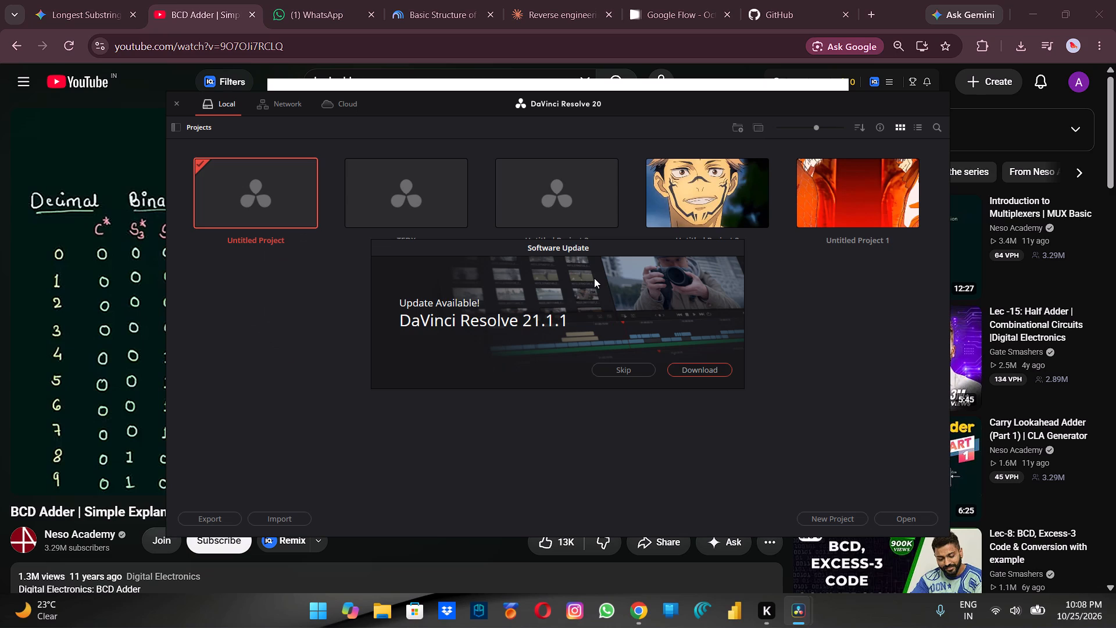
click(627, 372)
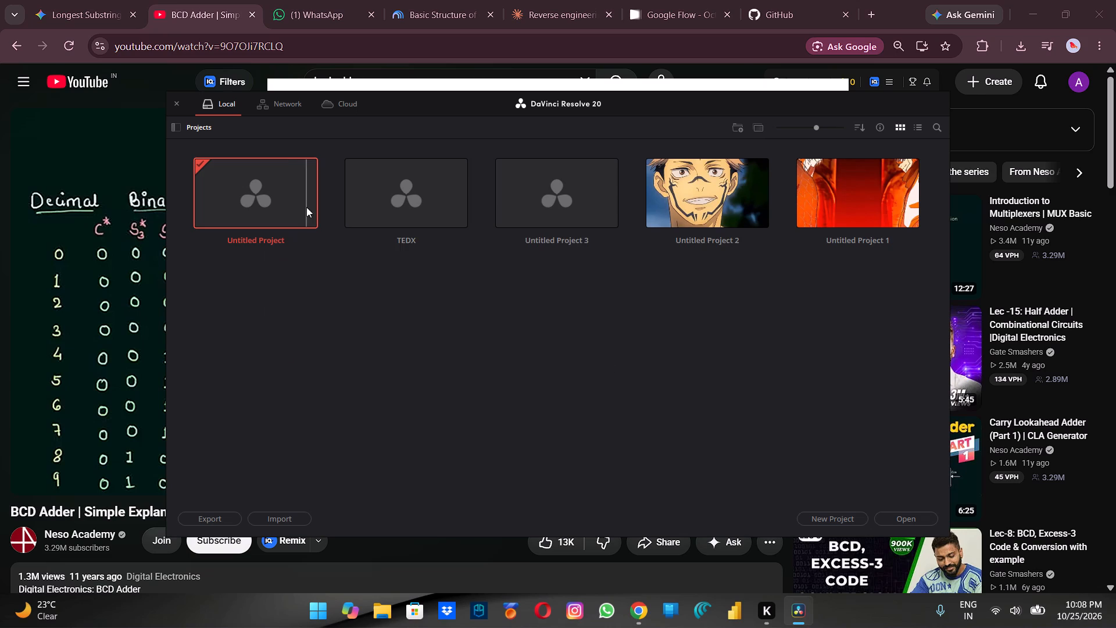
Start from the Untitled Project entry and create a new local project named MOTION.
click(293, 202)
click(239, 203)
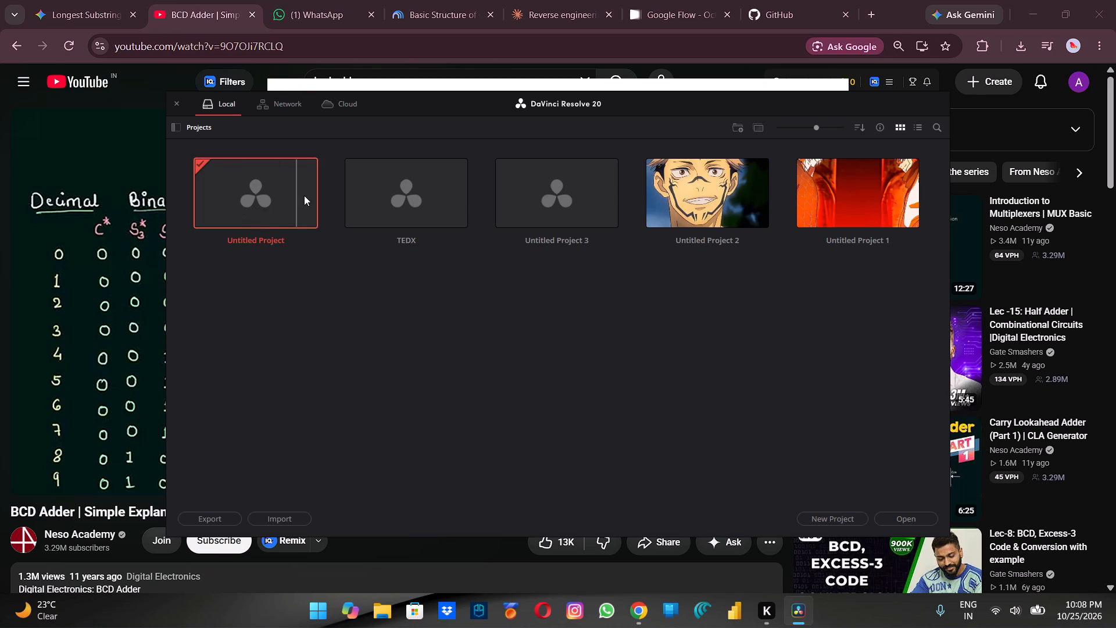
triple_click(304, 195)
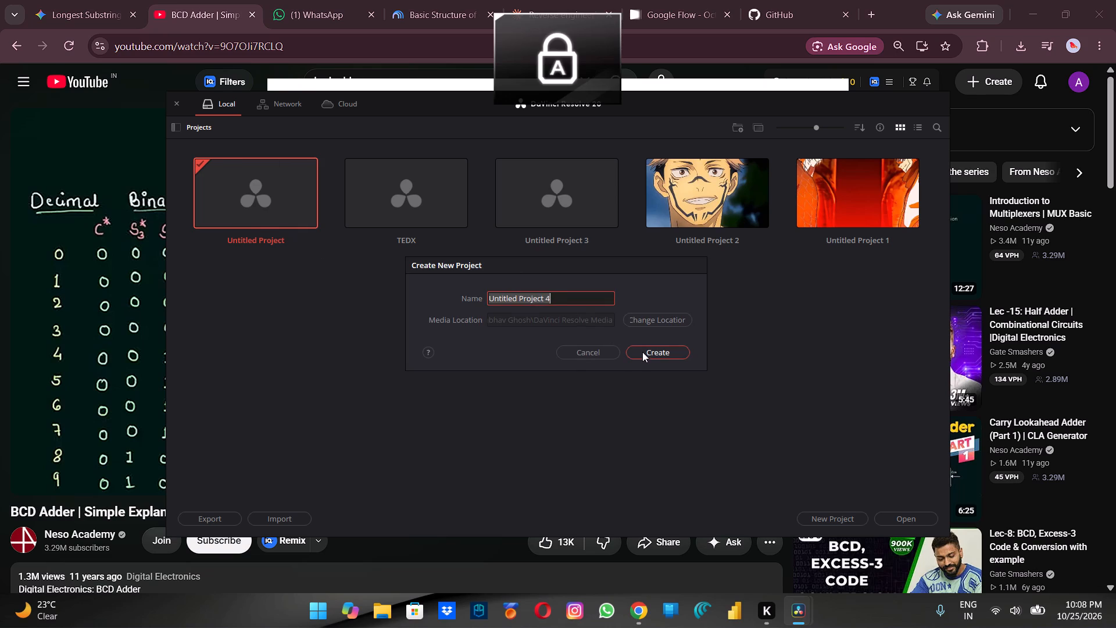
key(m)
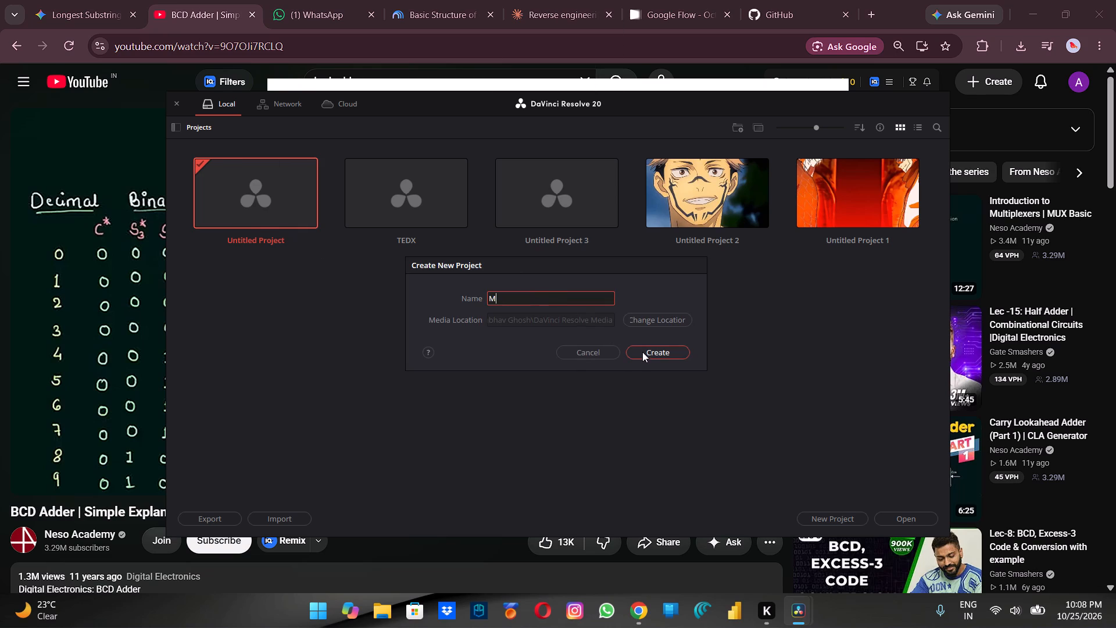
key(o)
text(tion)
key(Return)
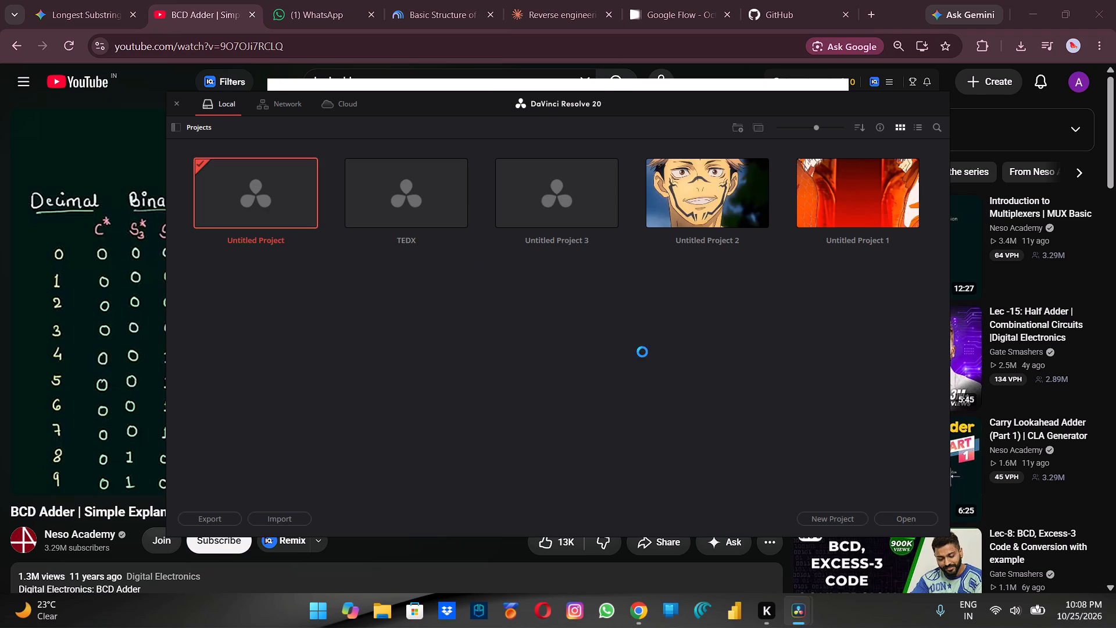
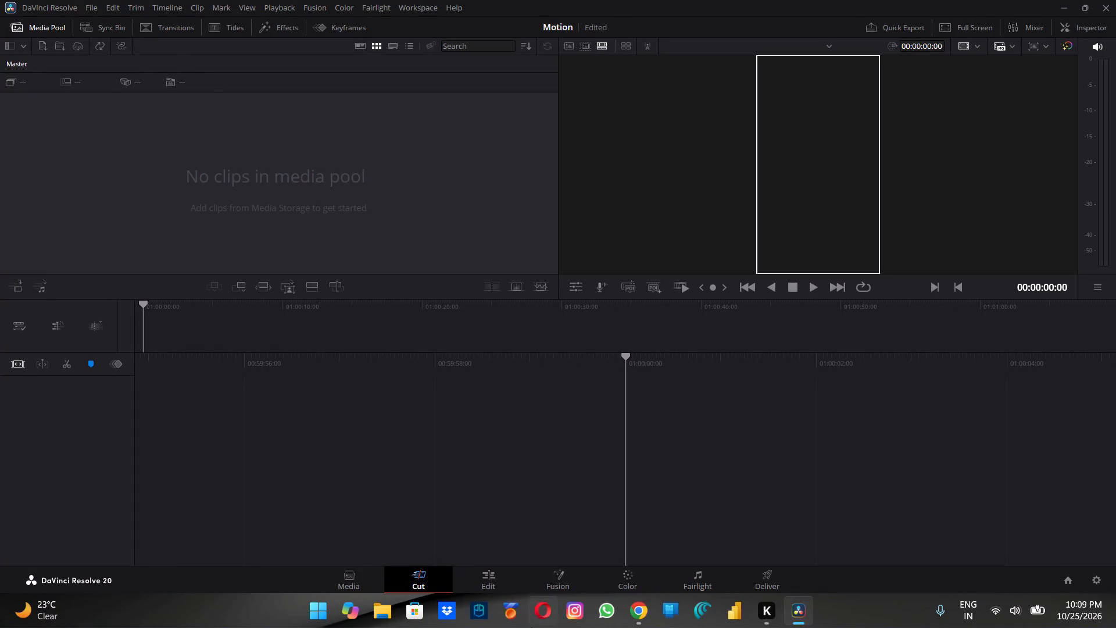
Import the 9:56 PM Motion_graphic_brand_poster video, the ElevenLabs audio, Computer_checks_proof and AI_publishes_math_papers from the Downloads folder into the media pool.
click(380, 611)
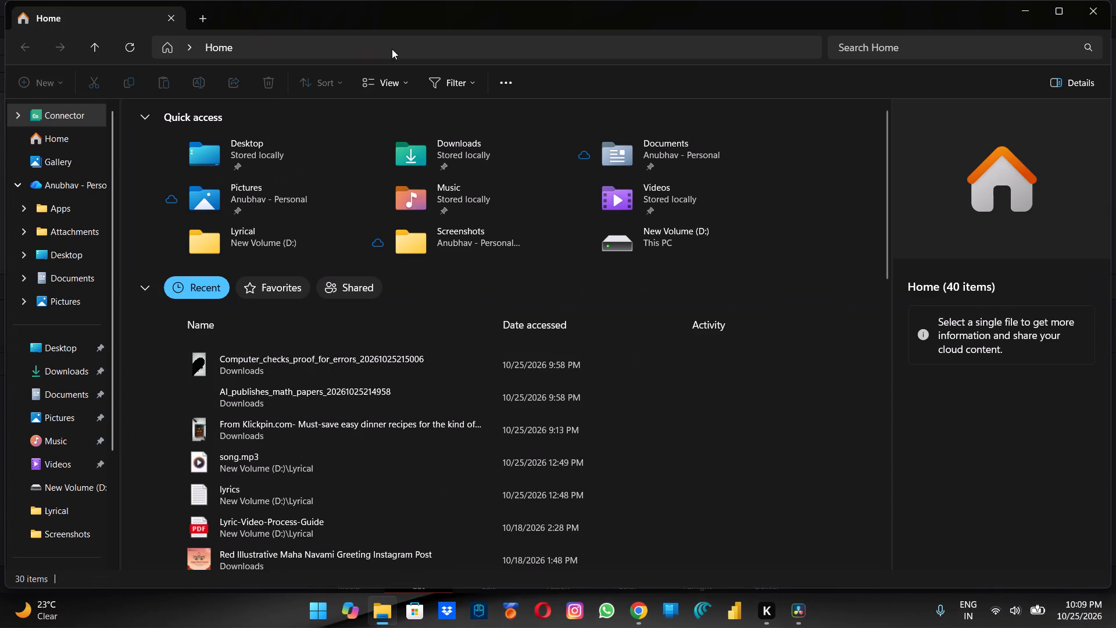
drag(375, 14, 717, 113)
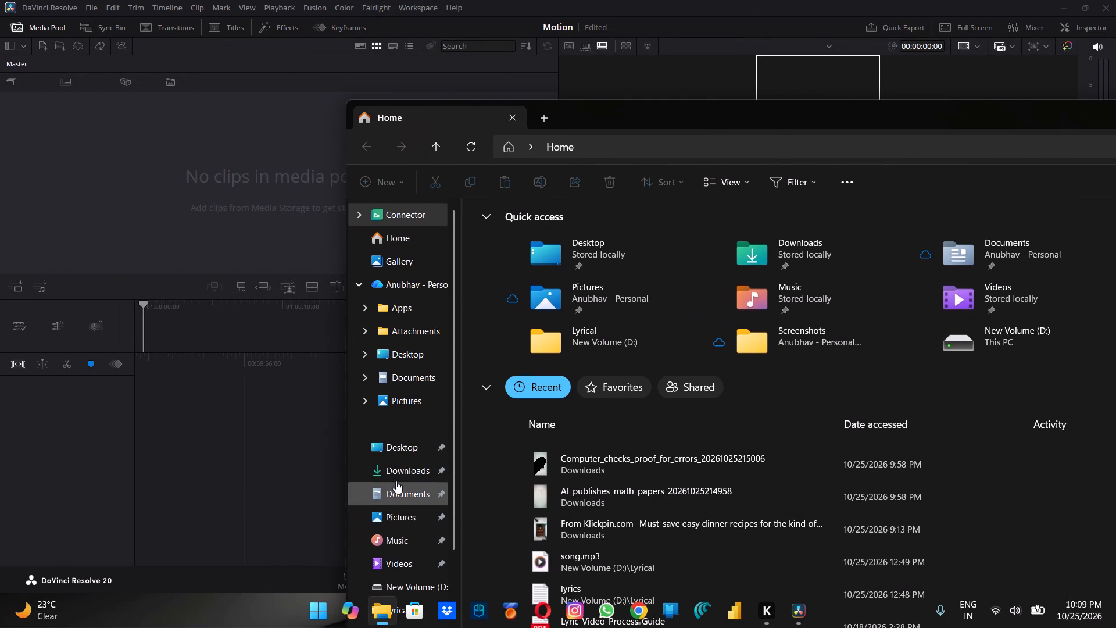
click(396, 470)
drag(547, 269, 238, 195)
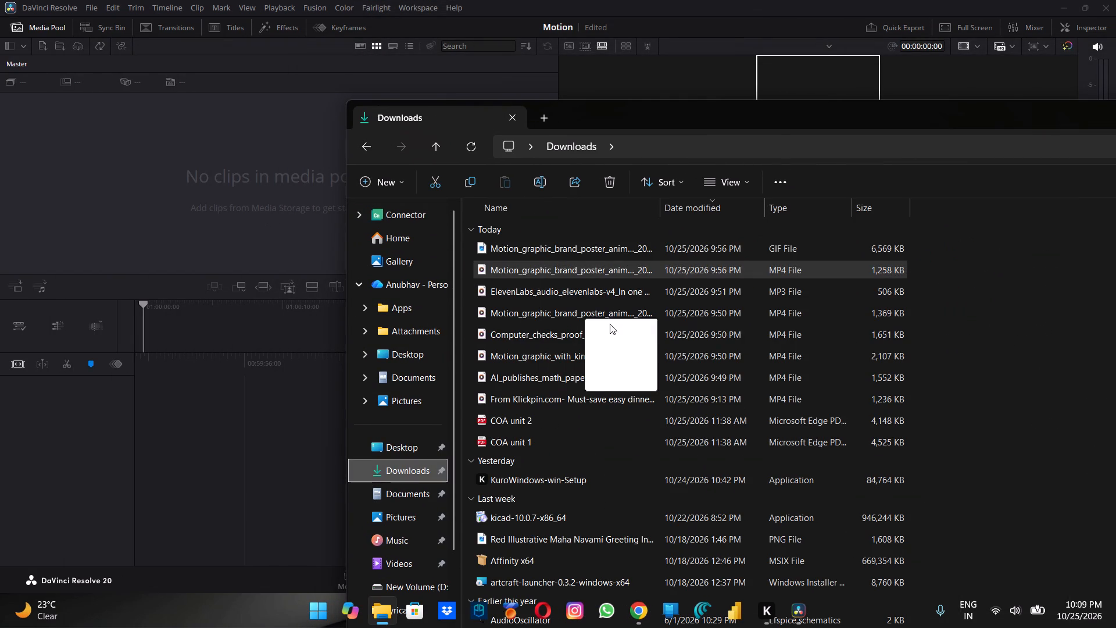
drag(567, 294, 237, 234)
drag(562, 336, 300, 250)
drag(585, 375, 267, 219)
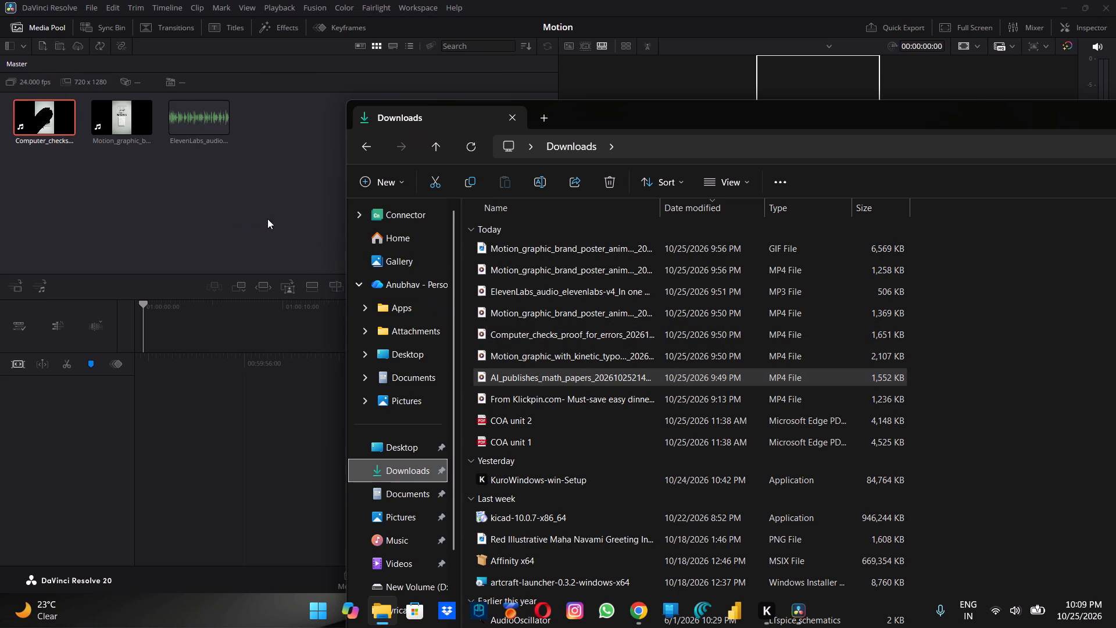
Import the 9:50 PM Motion_graphic_brand_poster and Motion_graphic_with_kinetic_typo videos from Downloads into the media pool and close the file window.
click(538, 401)
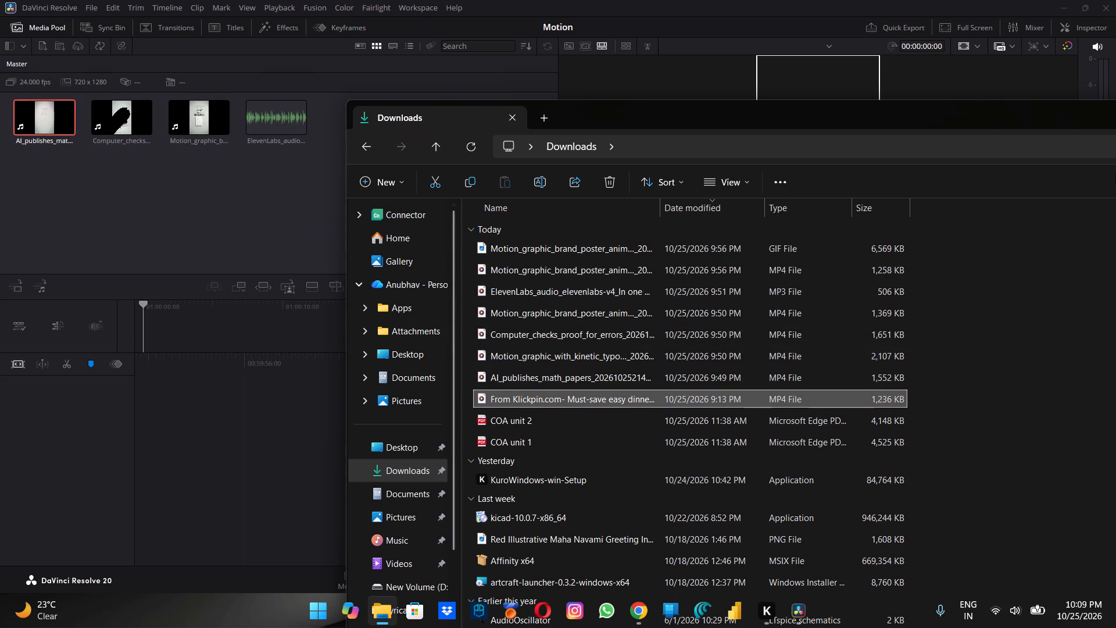
drag(606, 275, 597, 274)
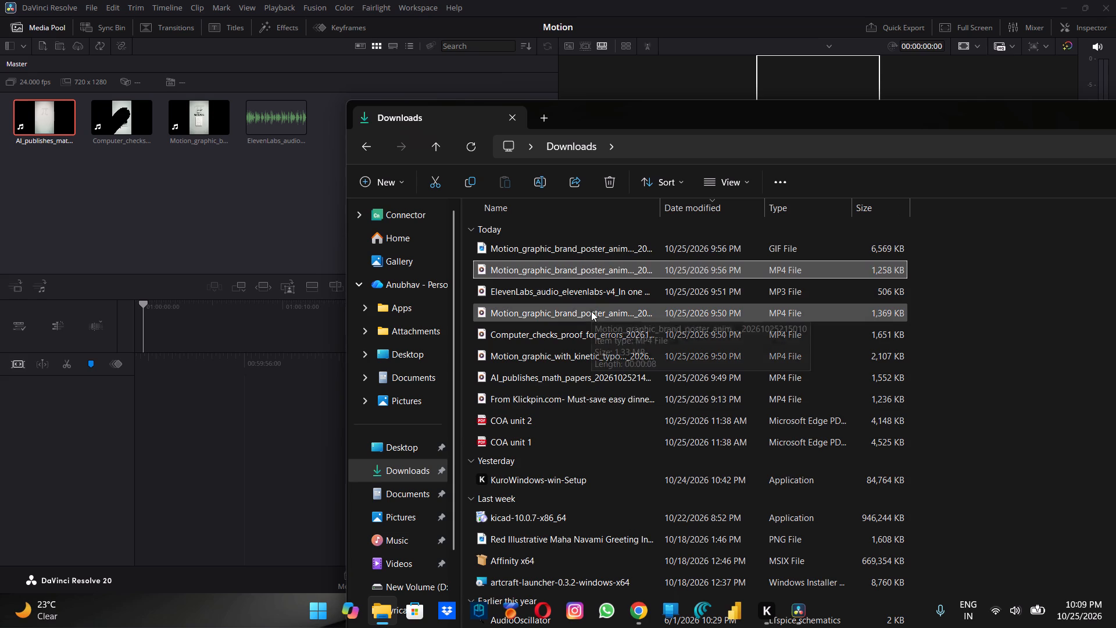
drag(591, 311, 279, 254)
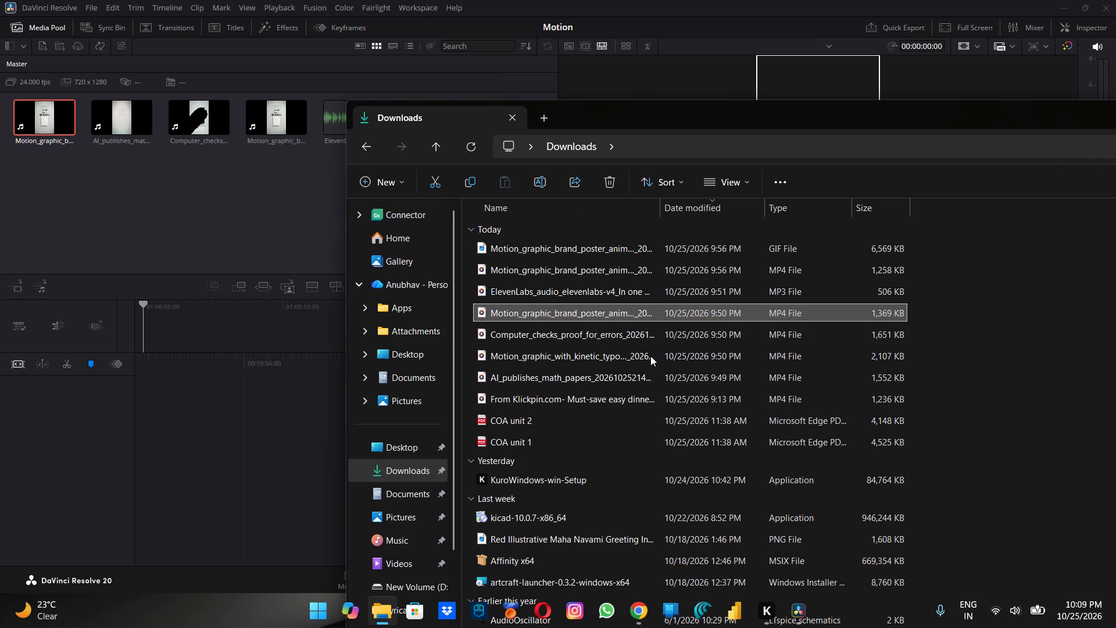
drag(650, 356, 264, 251)
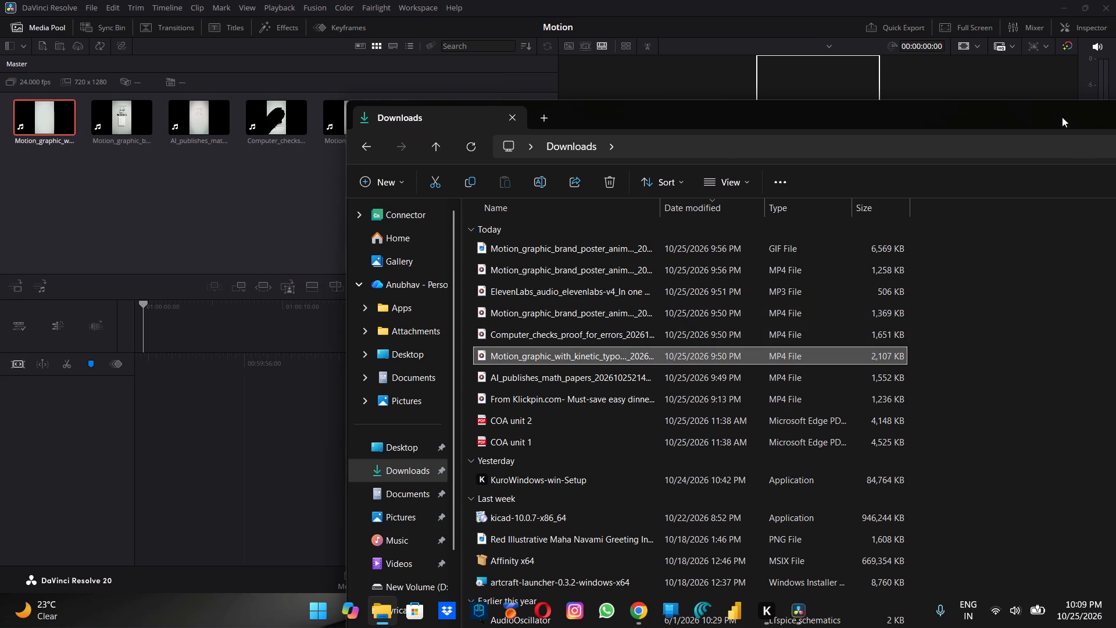
drag(1062, 117, 760, 165)
drag(920, 159, 628, 169)
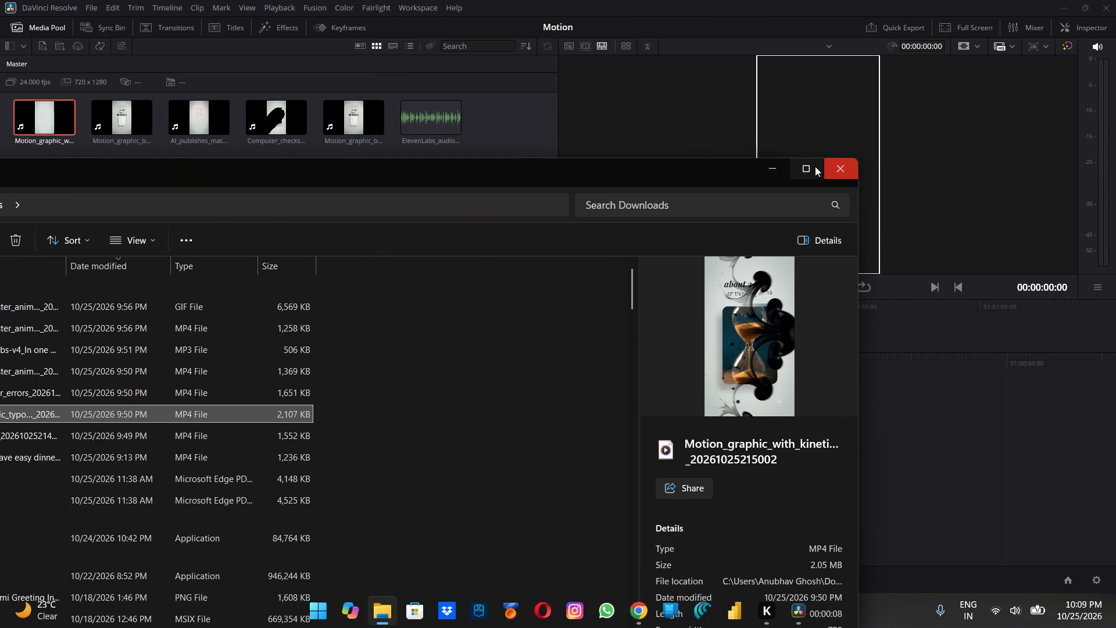
click(840, 166)
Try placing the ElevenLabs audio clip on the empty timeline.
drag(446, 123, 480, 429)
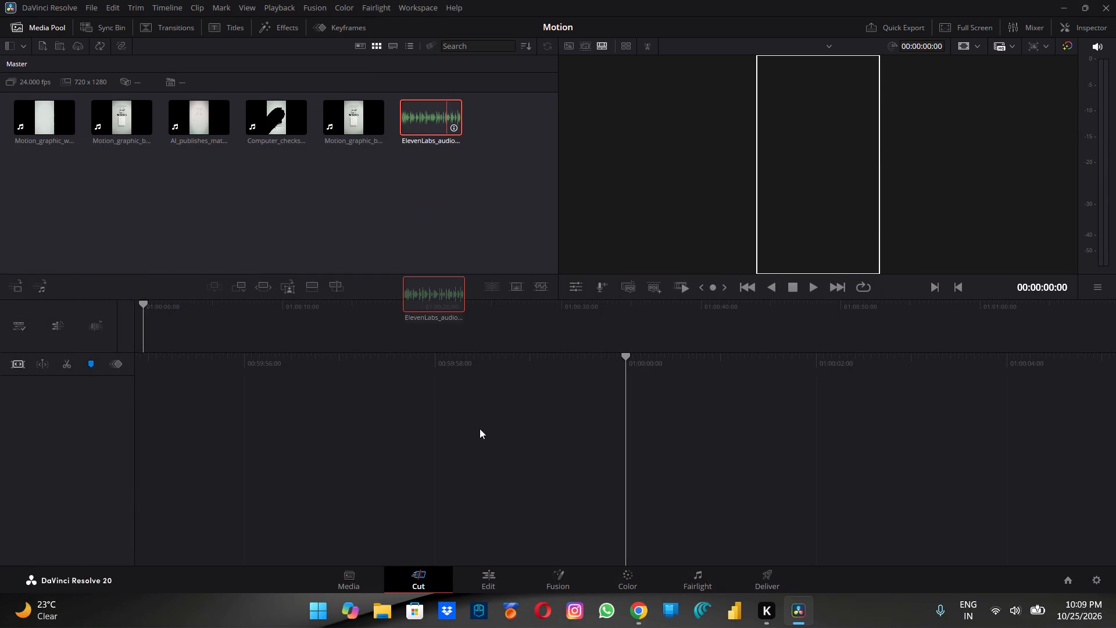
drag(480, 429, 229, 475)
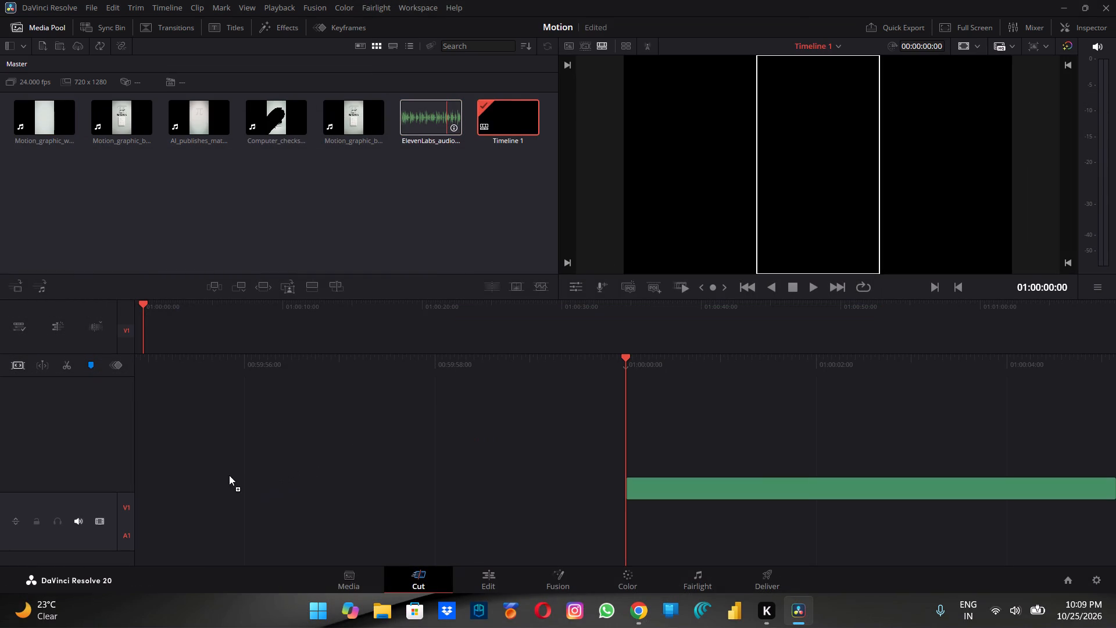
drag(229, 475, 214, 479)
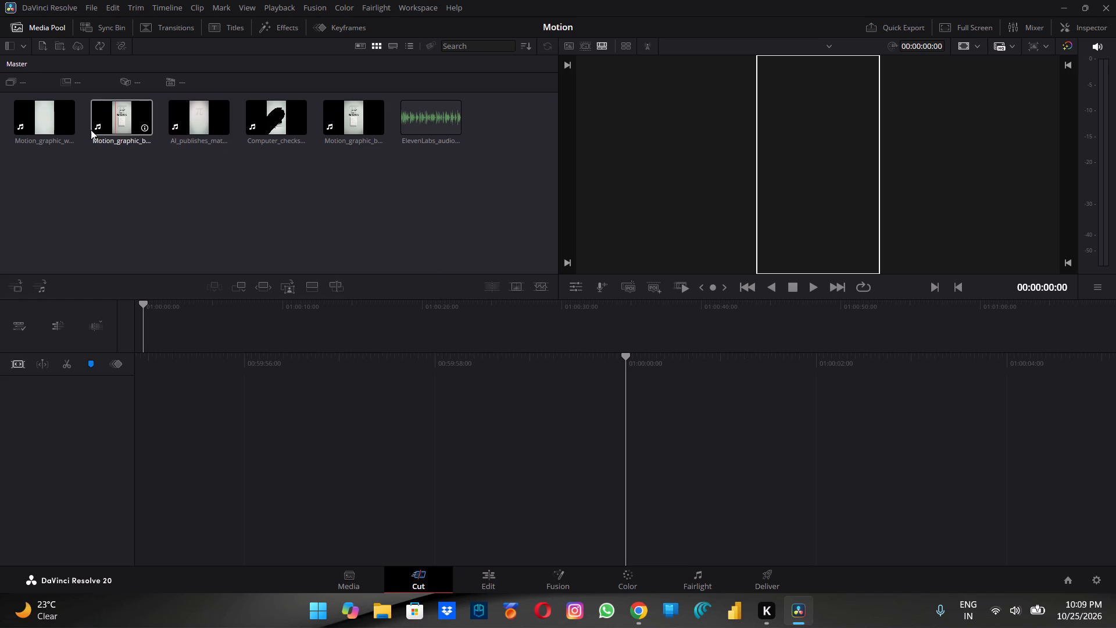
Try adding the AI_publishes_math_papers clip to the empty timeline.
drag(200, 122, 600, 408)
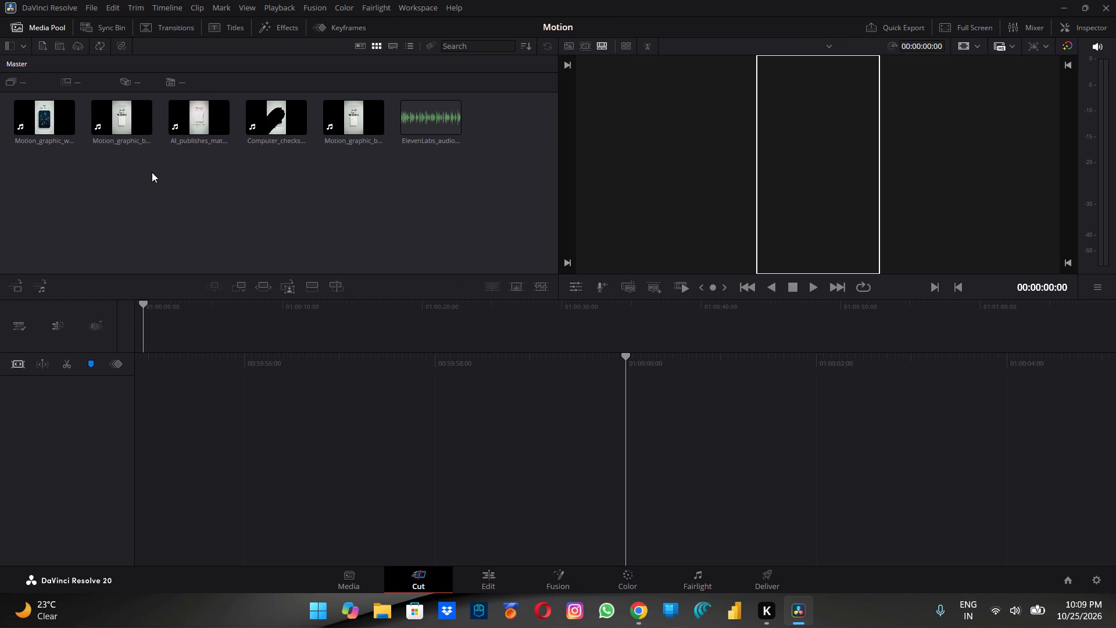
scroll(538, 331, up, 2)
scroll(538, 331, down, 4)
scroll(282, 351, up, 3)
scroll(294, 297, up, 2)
Place the AI_publishes_math_papers clip at the start of a new timeline.
drag(201, 116, 623, 414)
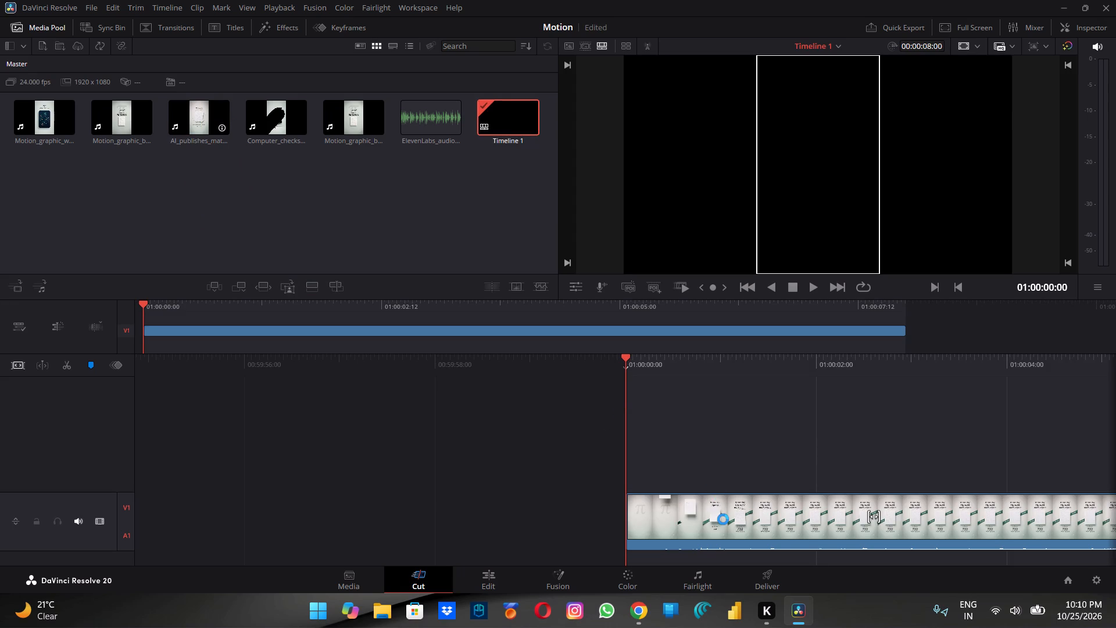
drag(723, 518, 721, 504)
Split the AI_publishes_math_papers clip at 01:00:05:08, in the middle of the flower-shaped transition.
scroll(695, 427, down, 3)
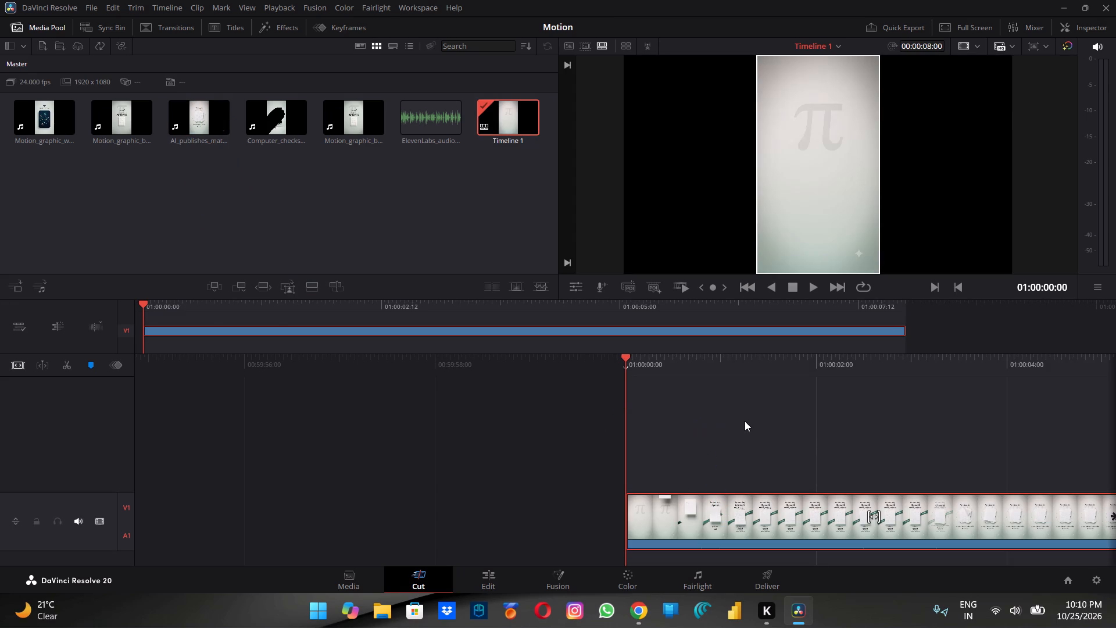
ctrl+scroll(745, 421, down, 2)
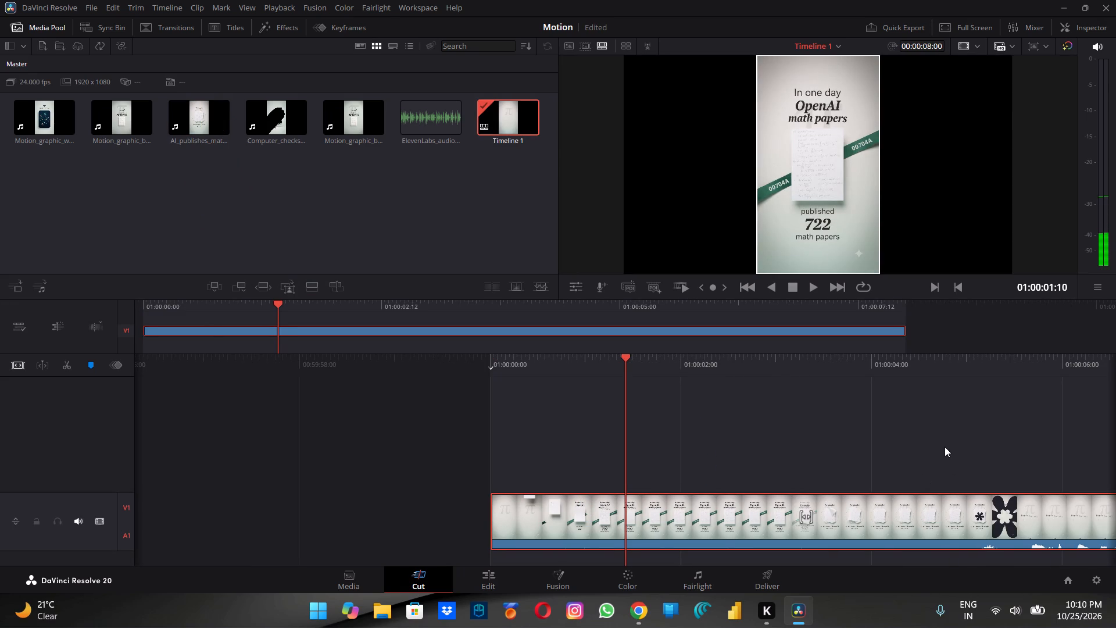
scroll(943, 441, down, 2)
drag(623, 363, 630, 365)
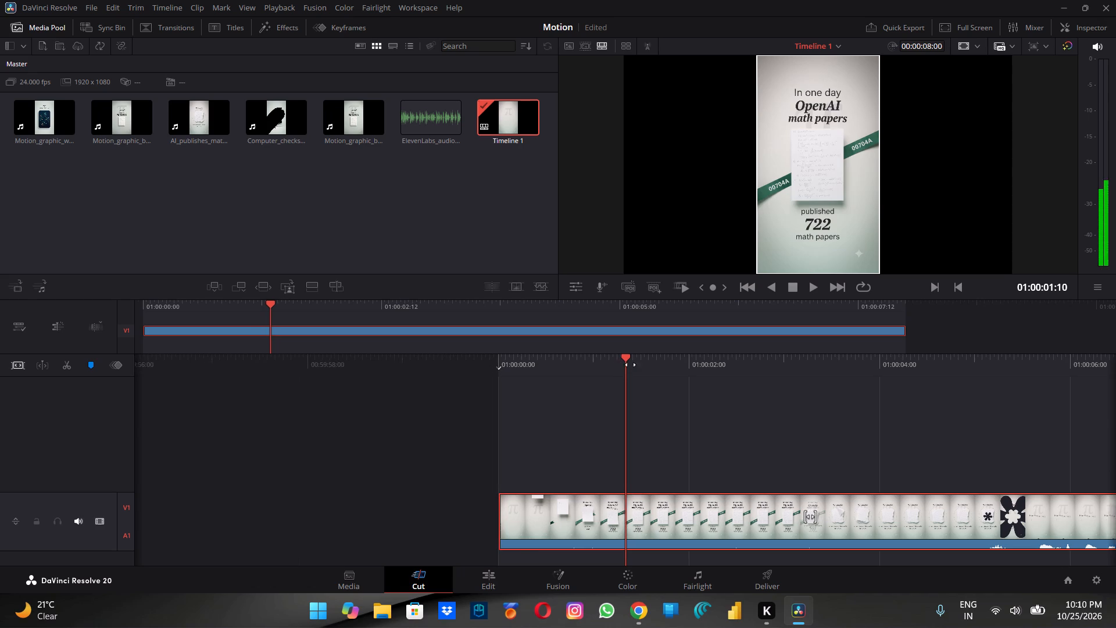
drag(630, 365, 221, 375)
drag(754, 398, 566, 405)
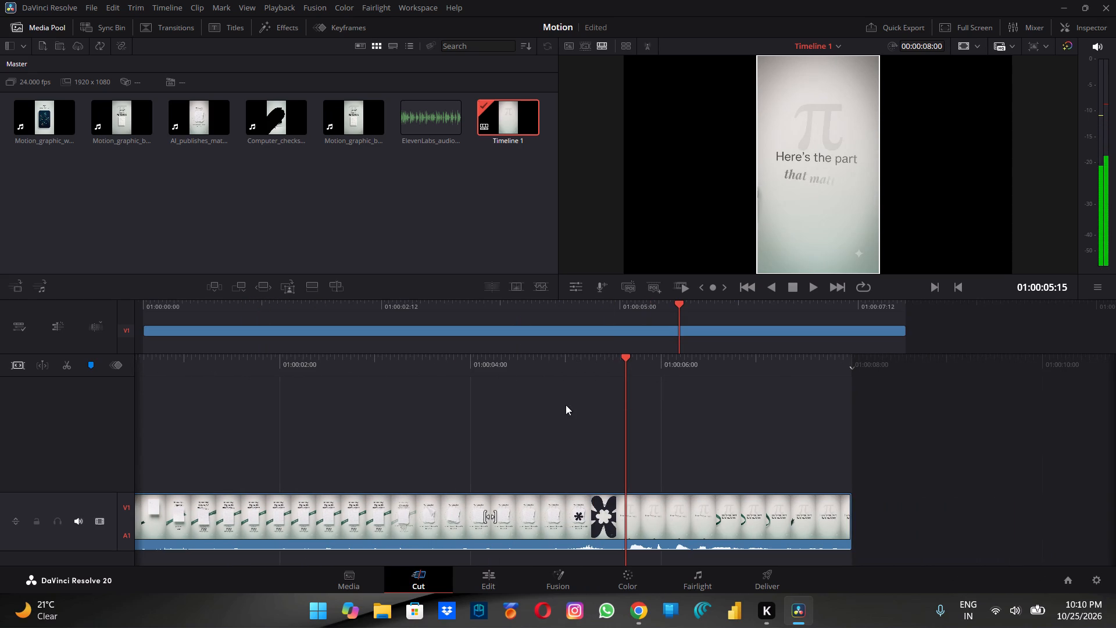
drag(625, 356, 381, 383)
drag(475, 359, 485, 359)
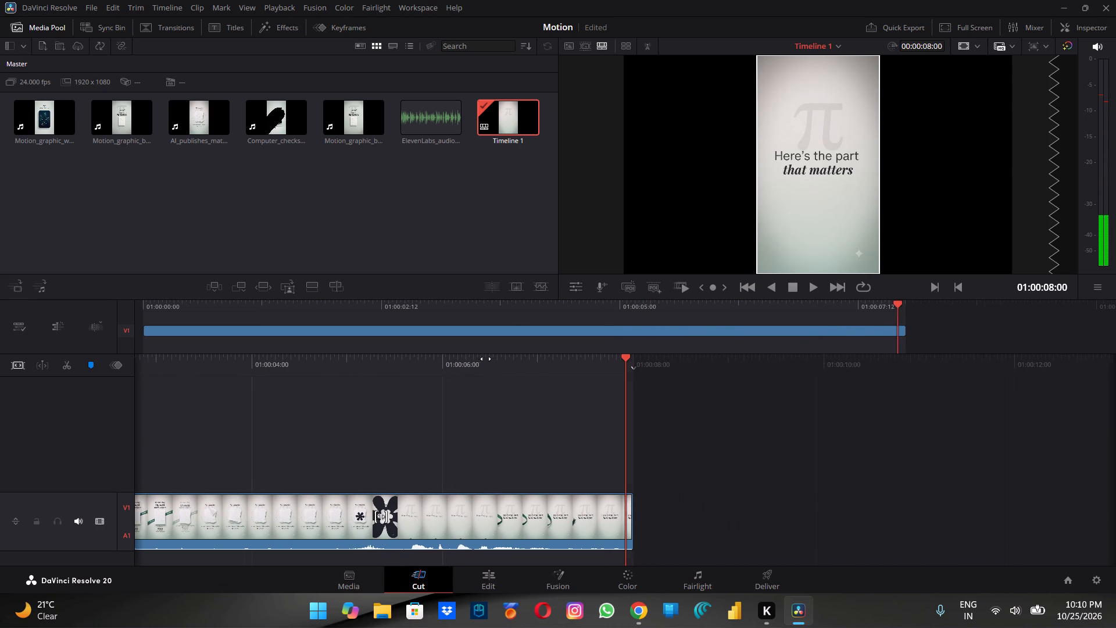
drag(485, 359, 558, 367)
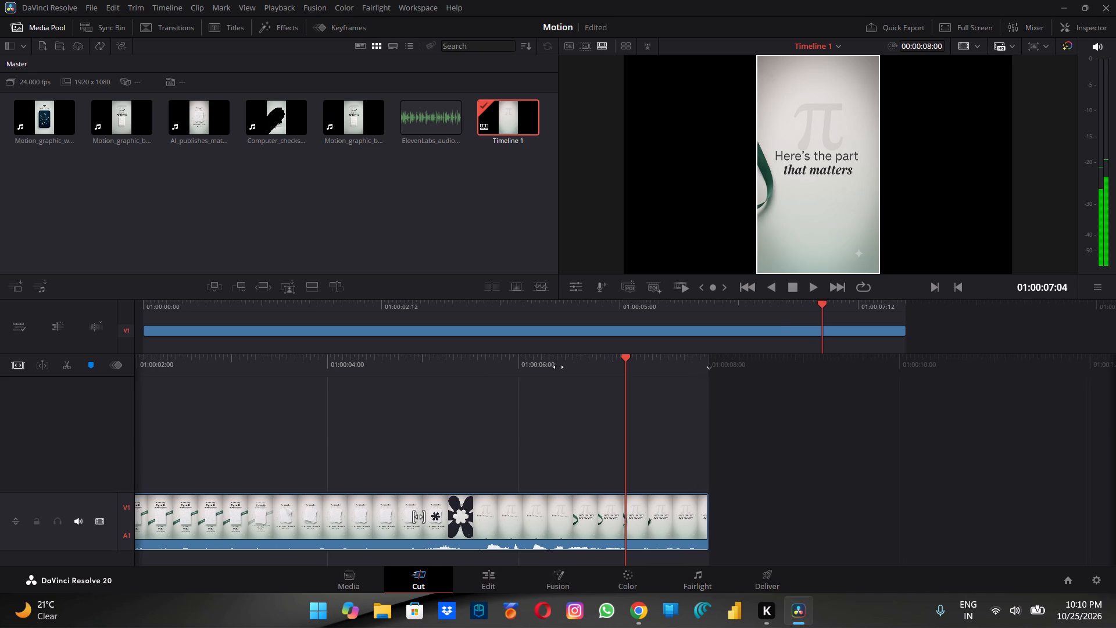
drag(558, 367, 620, 399)
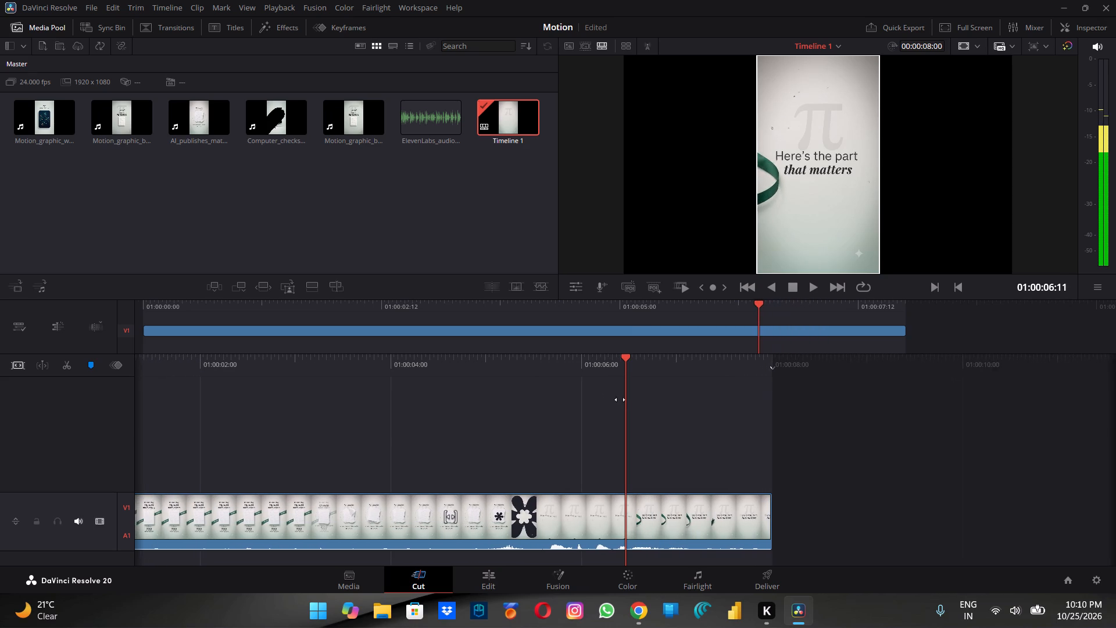
drag(620, 399, 713, 401)
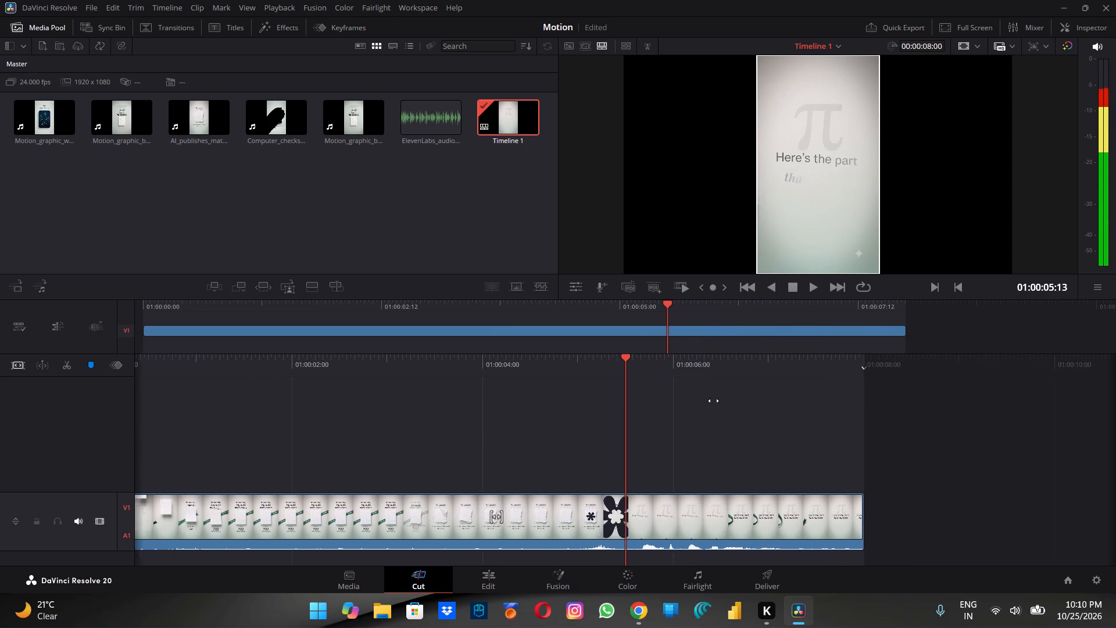
drag(713, 401, 741, 400)
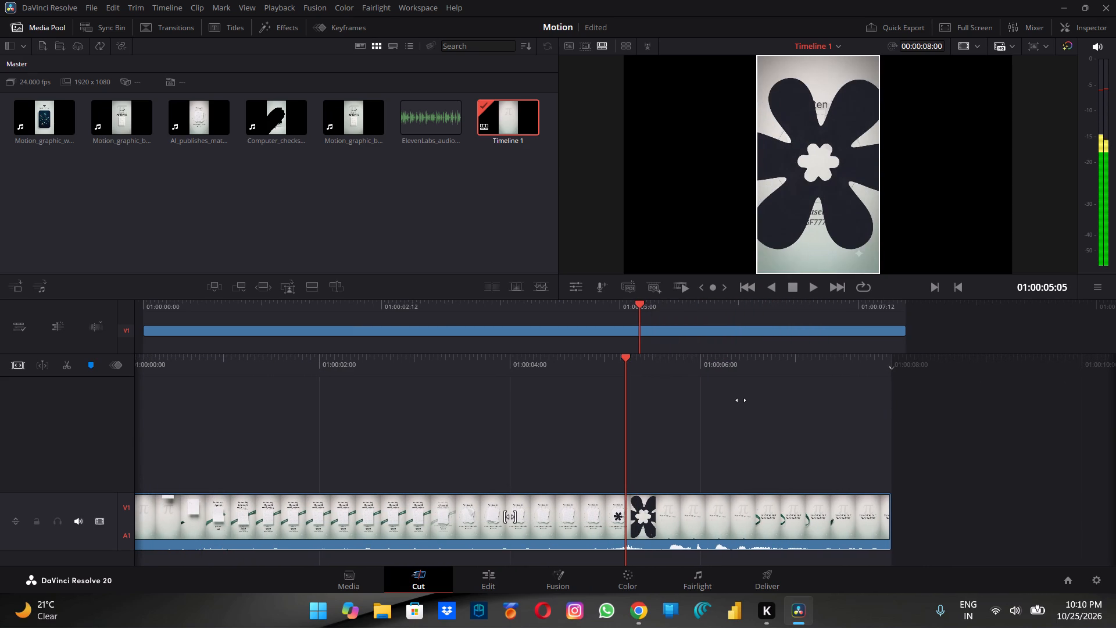
drag(741, 400, 735, 400)
drag(701, 371, 689, 371)
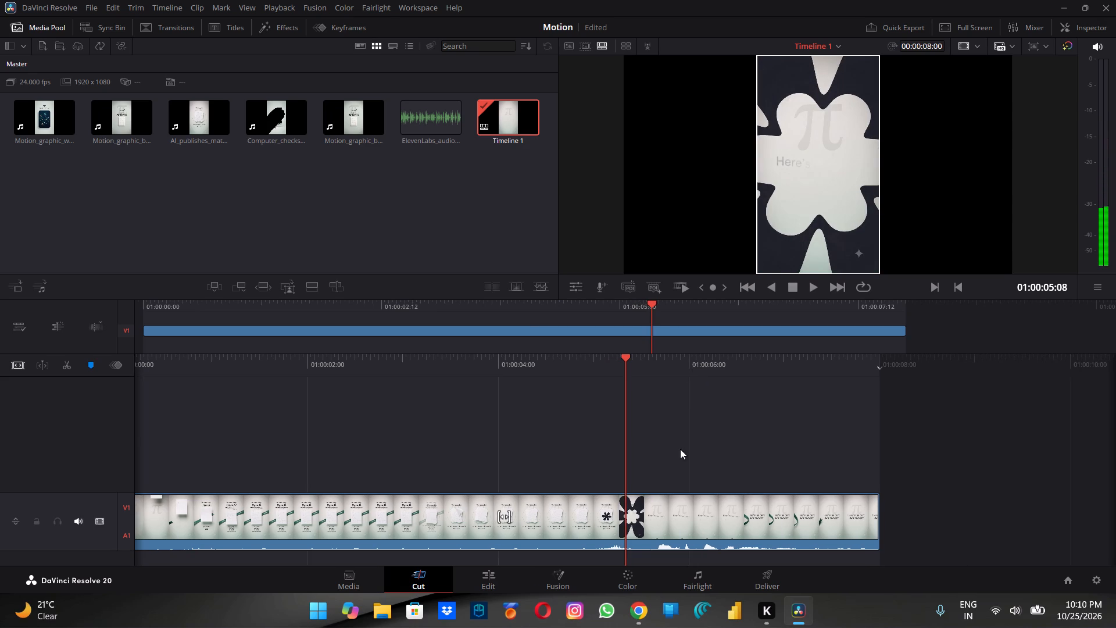
click(676, 516)
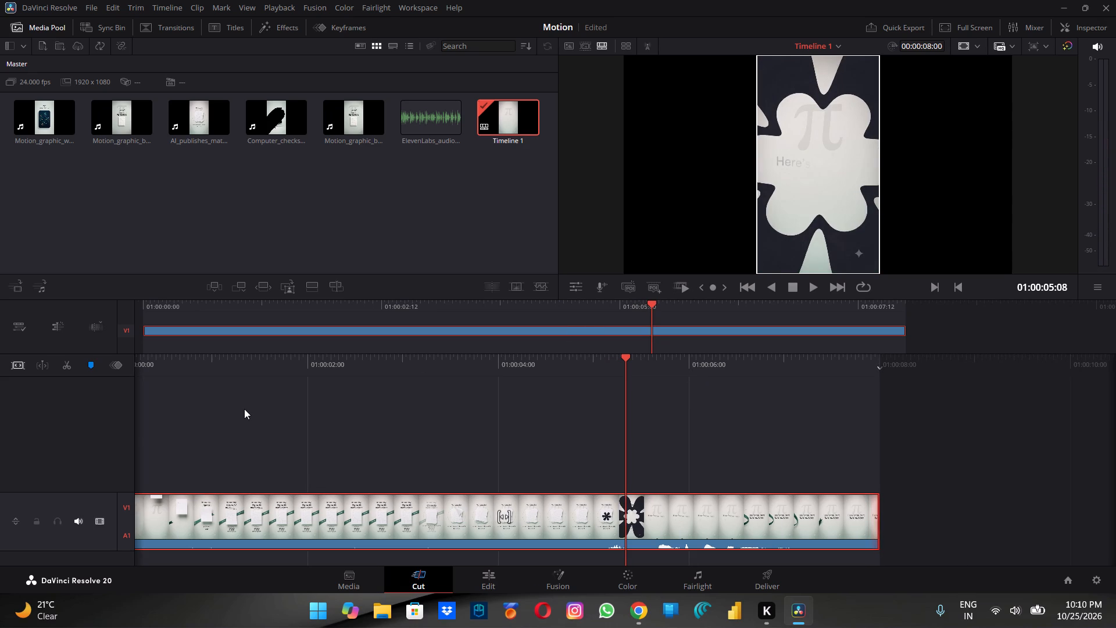
click(66, 368)
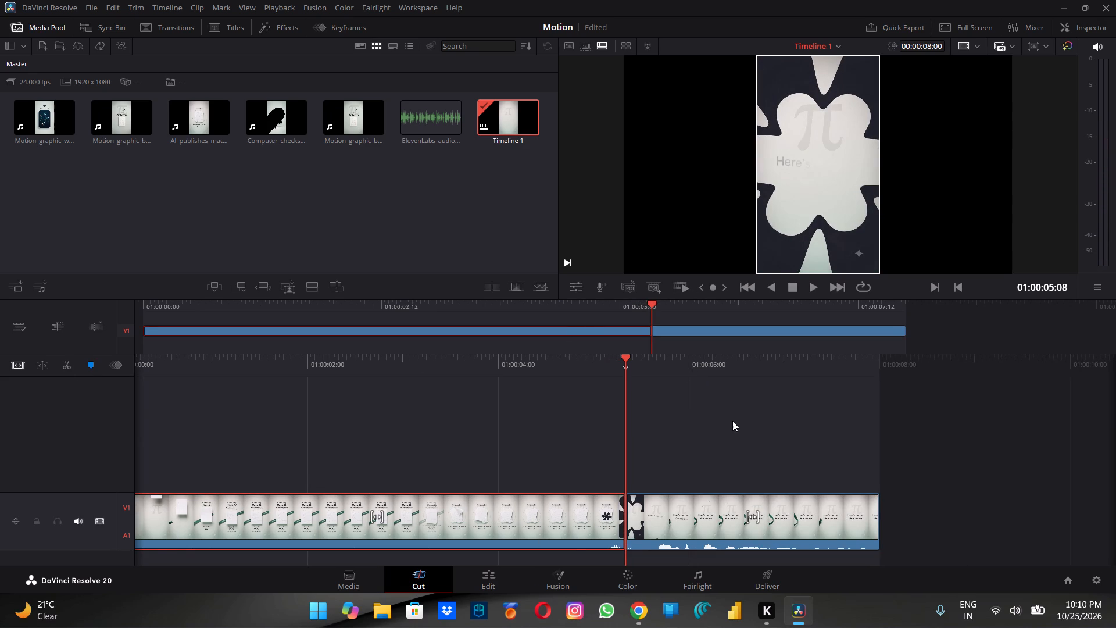
click(732, 421)
Mute the timeline track that holds the split AI_publishes_math_papers clip.
drag(679, 415, 696, 417)
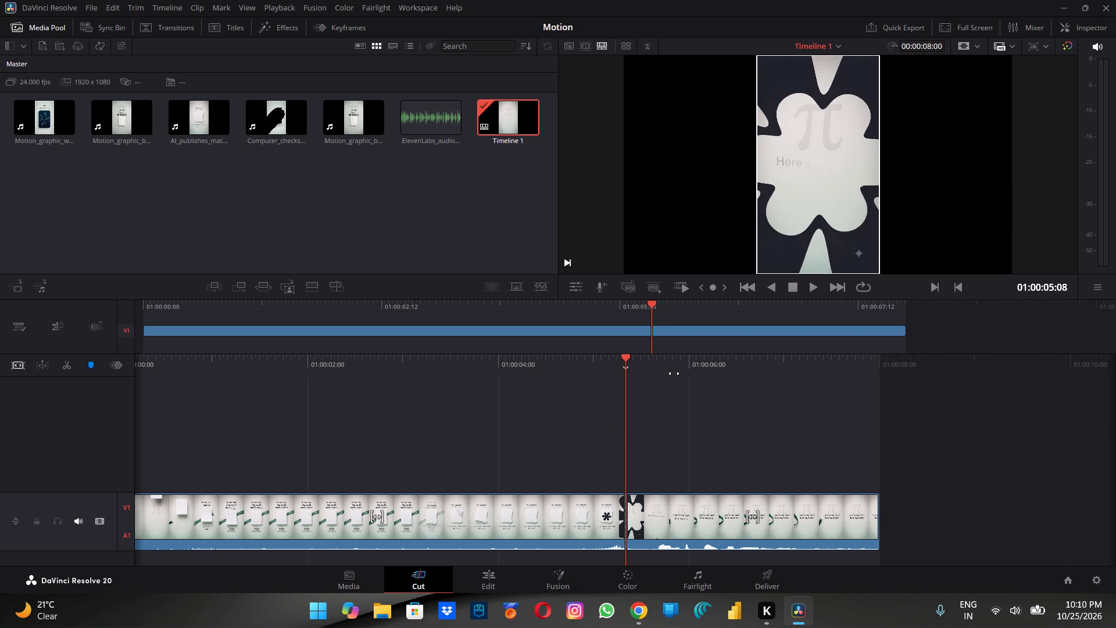
click(671, 363)
click(660, 548)
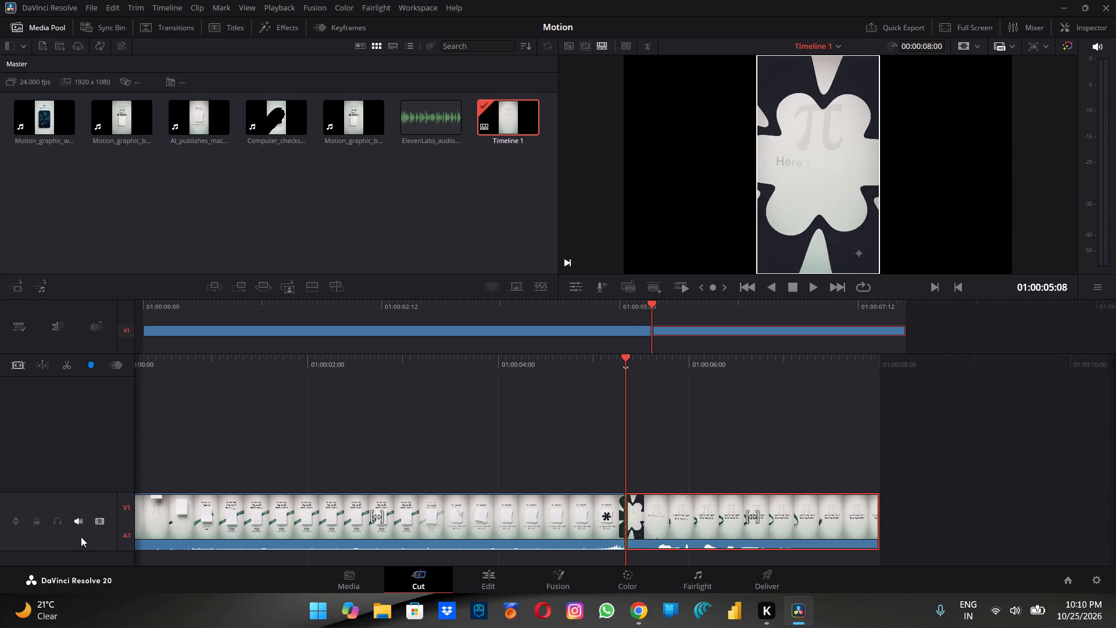
click(81, 519)
click(667, 423)
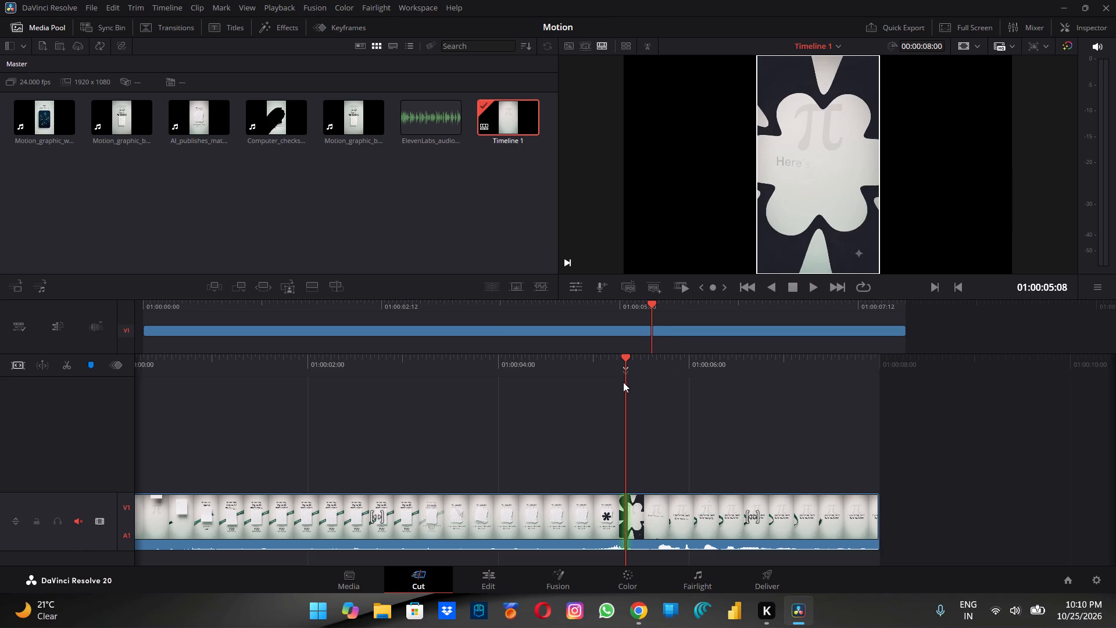
Review the cut in the flower-shaped transition and play the AI_publishes_math_papers footage through to its end.
drag(627, 366, 661, 372)
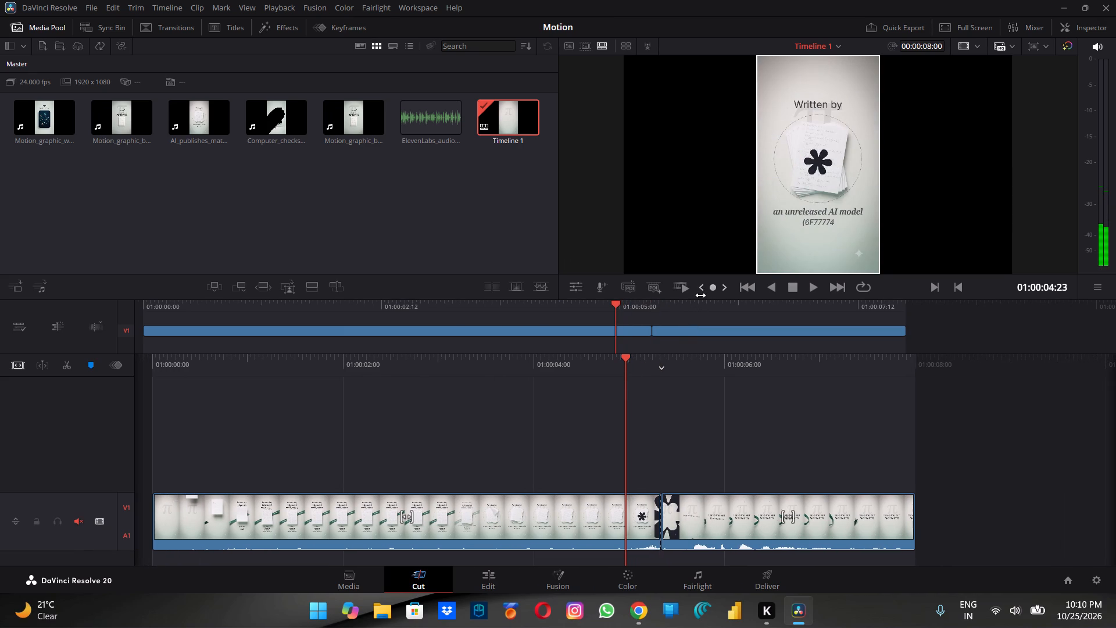
click(793, 287)
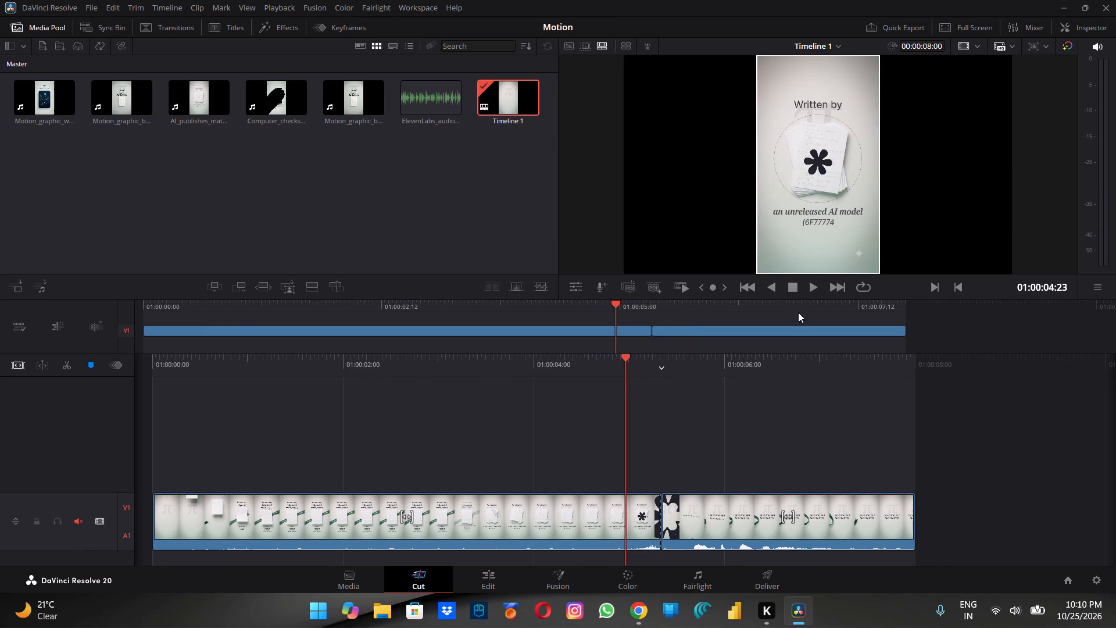
click(787, 283)
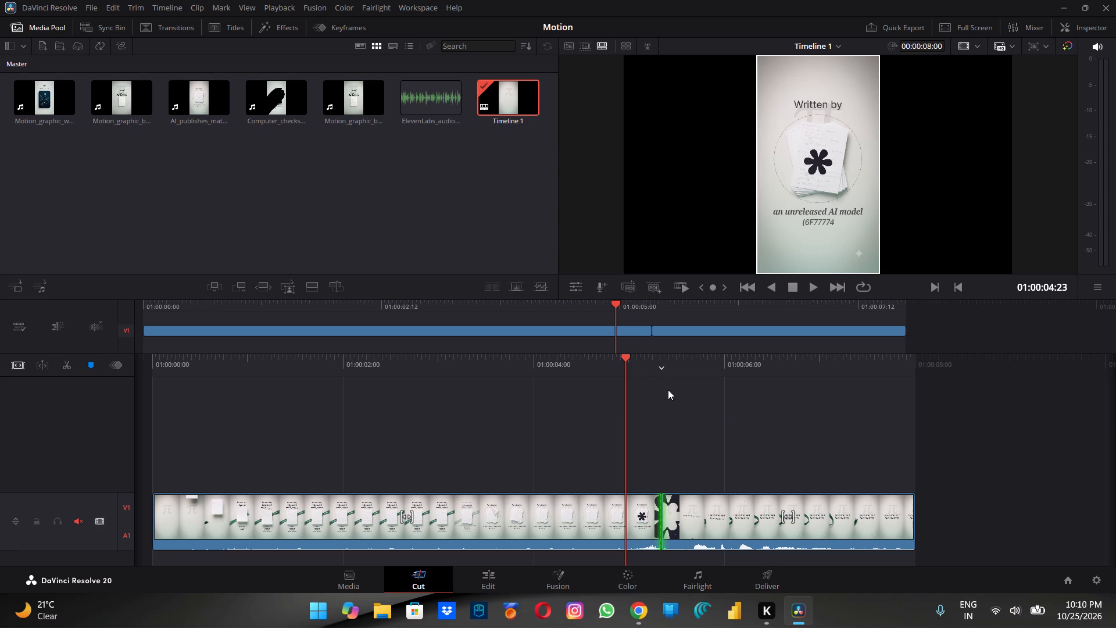
click(682, 514)
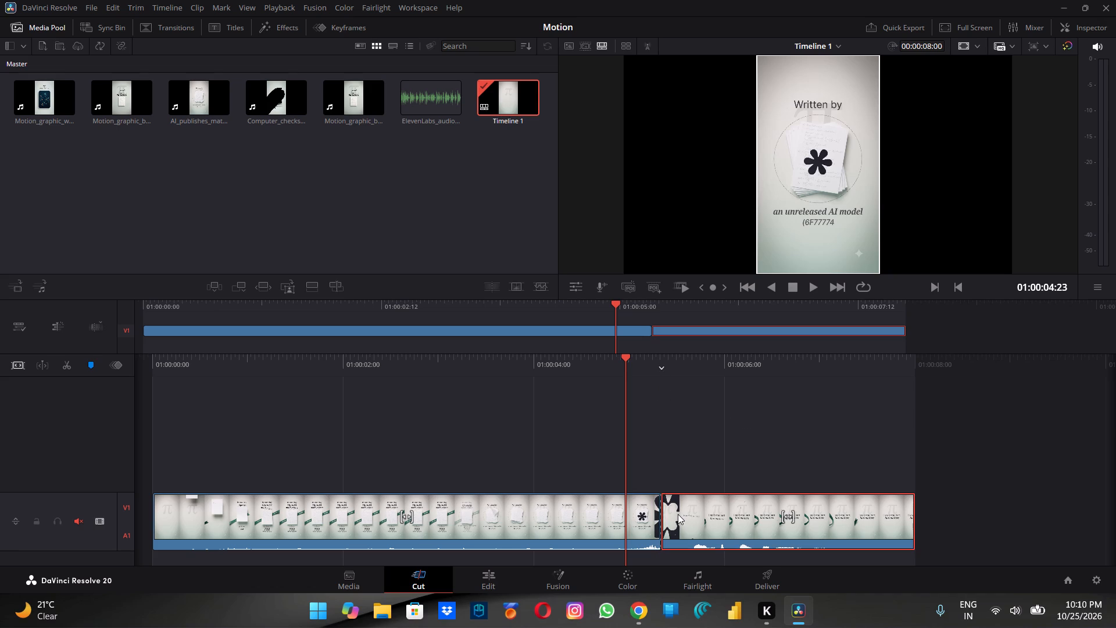
click(722, 416)
click(818, 195)
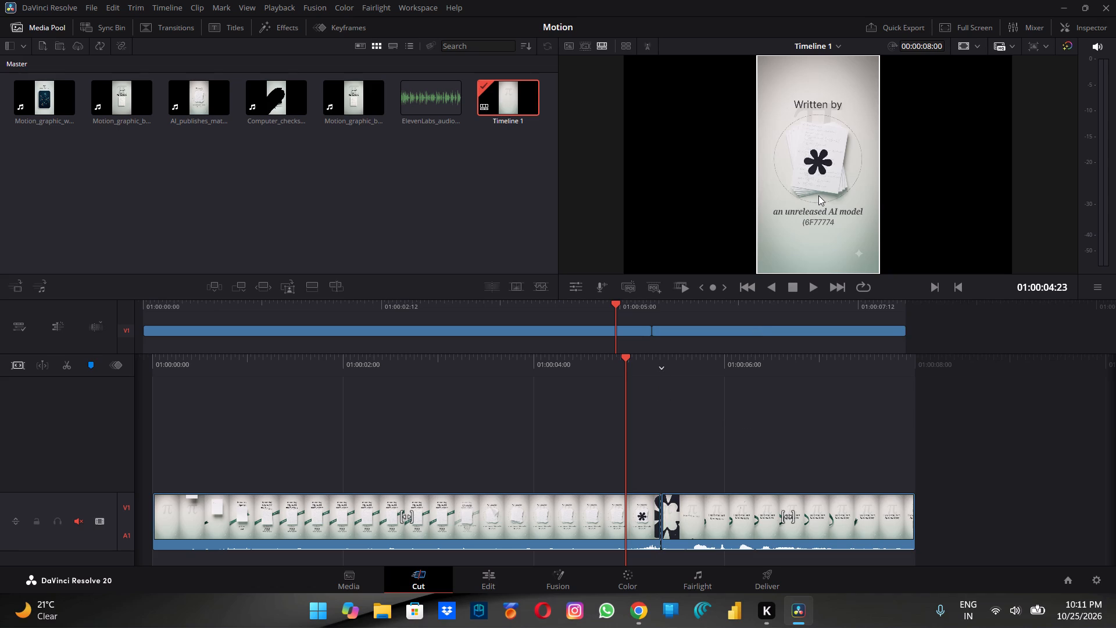
key(Right)
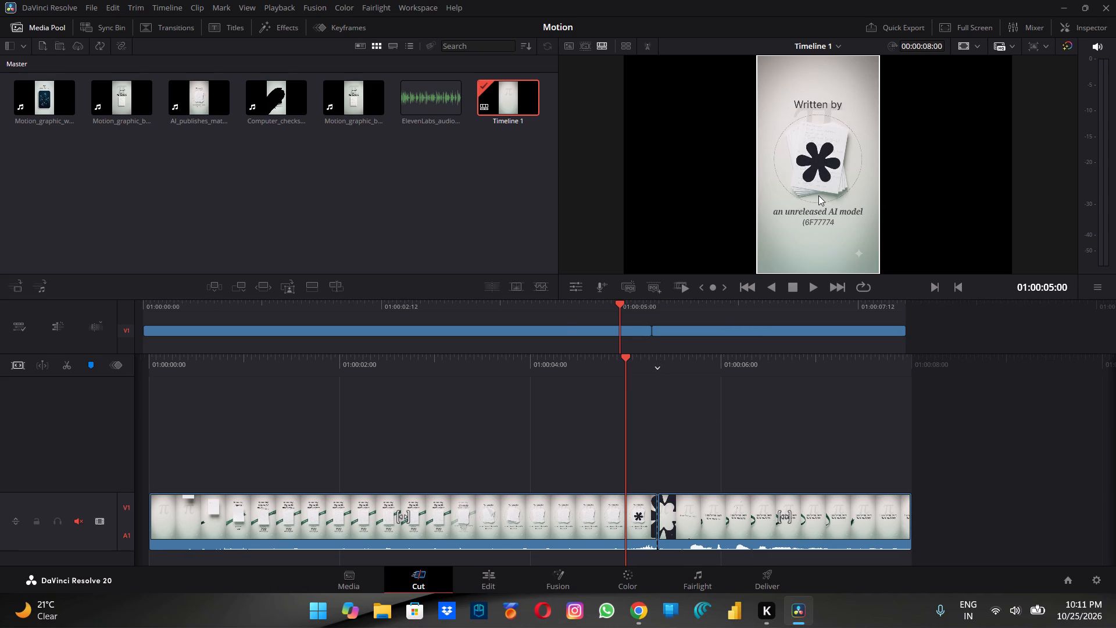
click(625, 364)
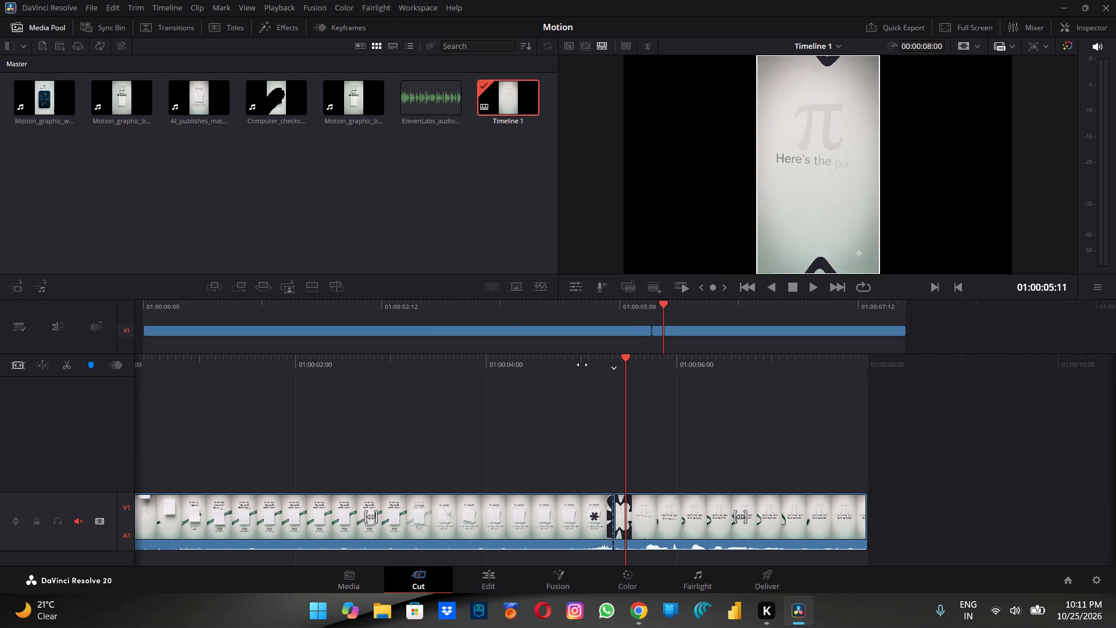
click(811, 288)
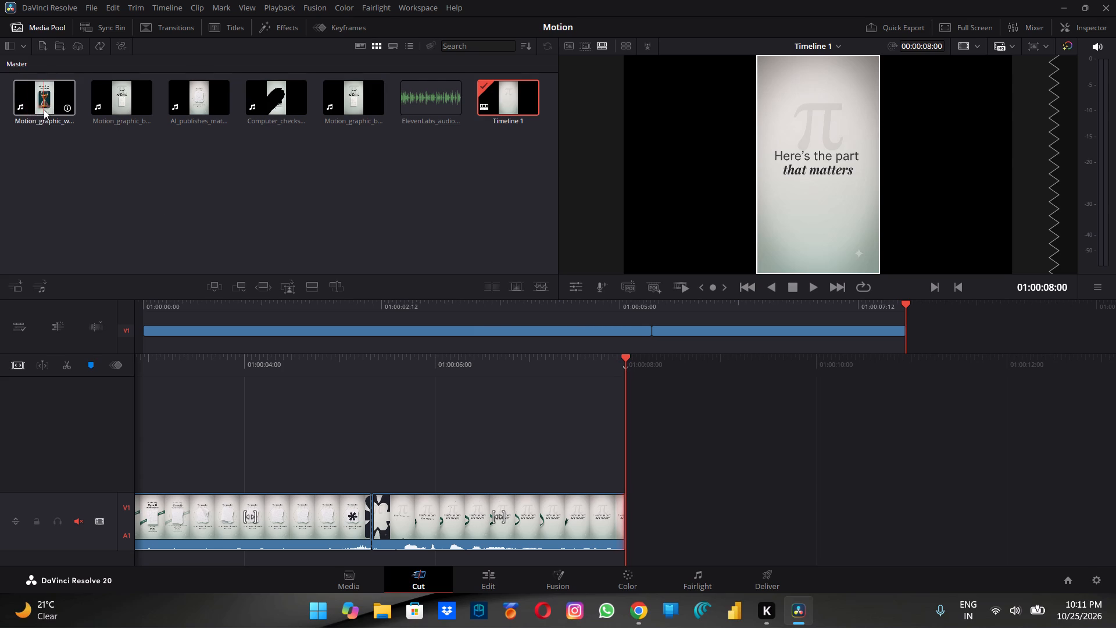
Place the Motion_graphic_with_kinetic_typo clip at 01:00:08:00, directly after the AI_publishes_math_papers footage.
drag(42, 97, 625, 506)
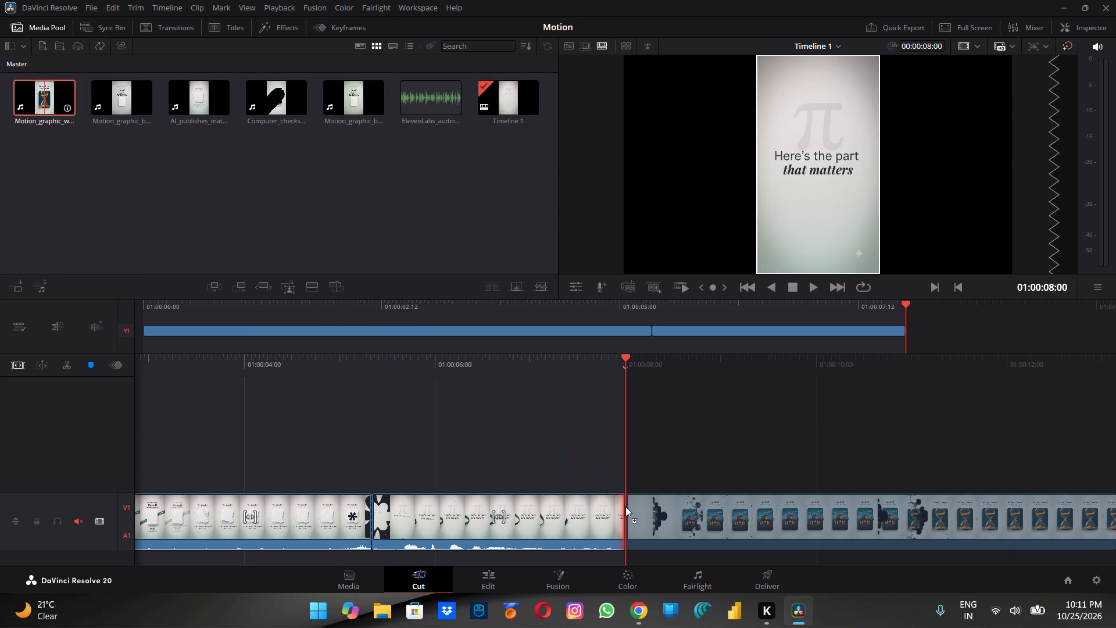
drag(625, 506, 625, 508)
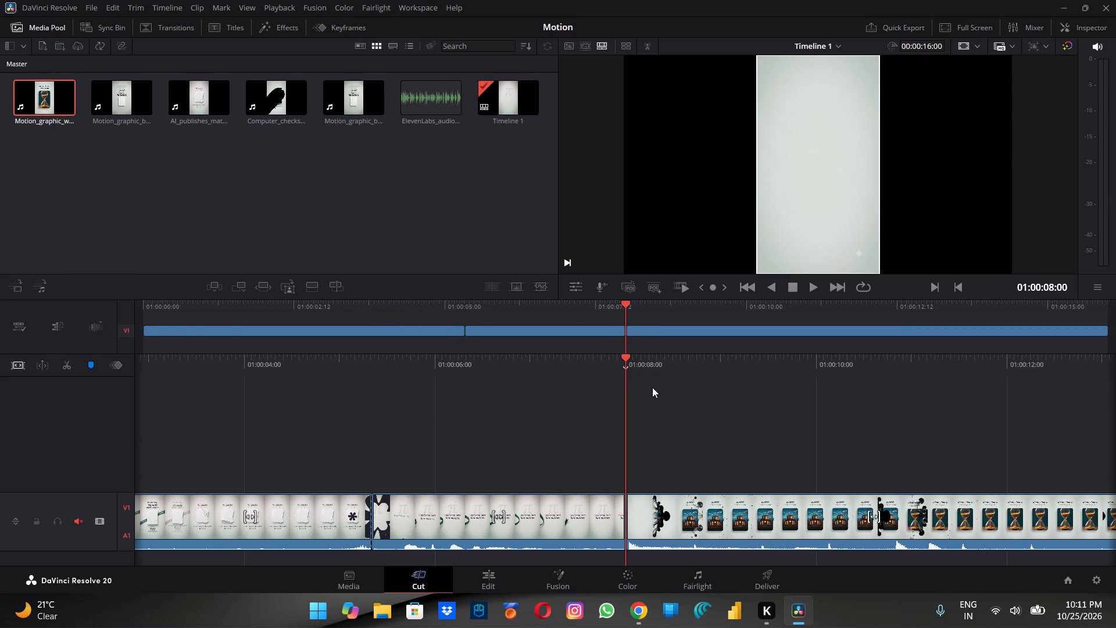
Play the timeline from about 01:00:07:17 through the join and the kinetic typography clip to its end.
drag(625, 303, 609, 305)
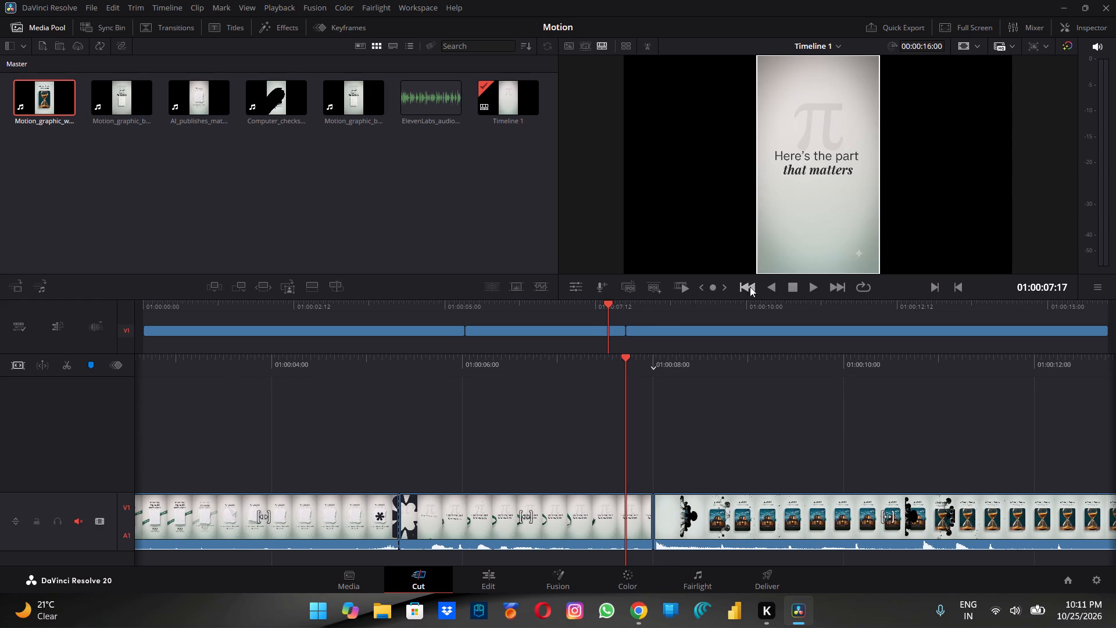
click(791, 288)
click(628, 373)
click(707, 389)
click(813, 285)
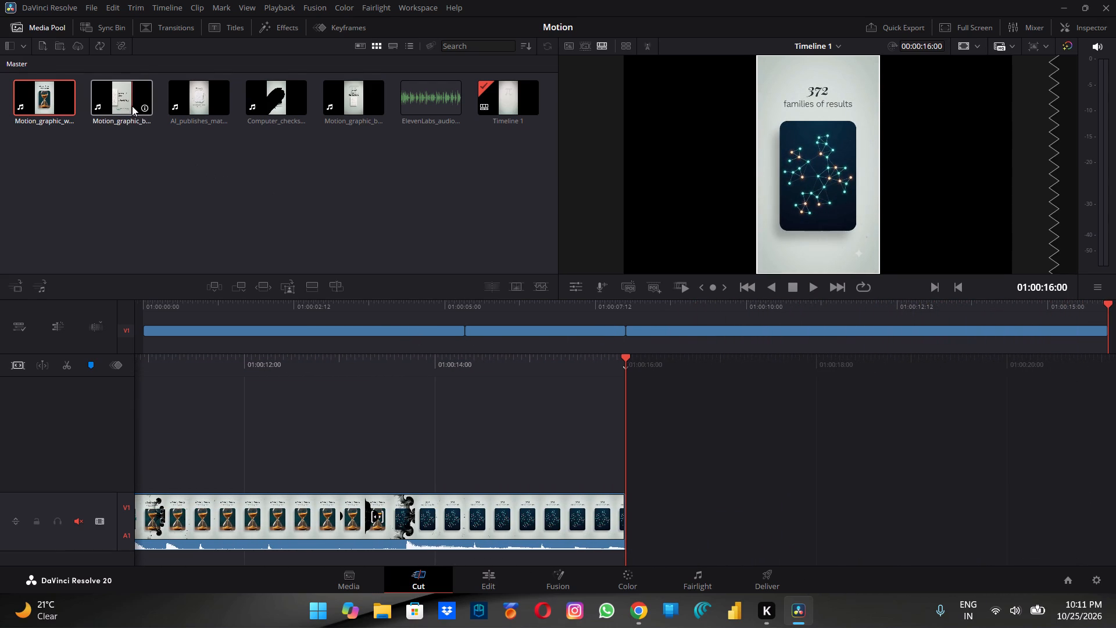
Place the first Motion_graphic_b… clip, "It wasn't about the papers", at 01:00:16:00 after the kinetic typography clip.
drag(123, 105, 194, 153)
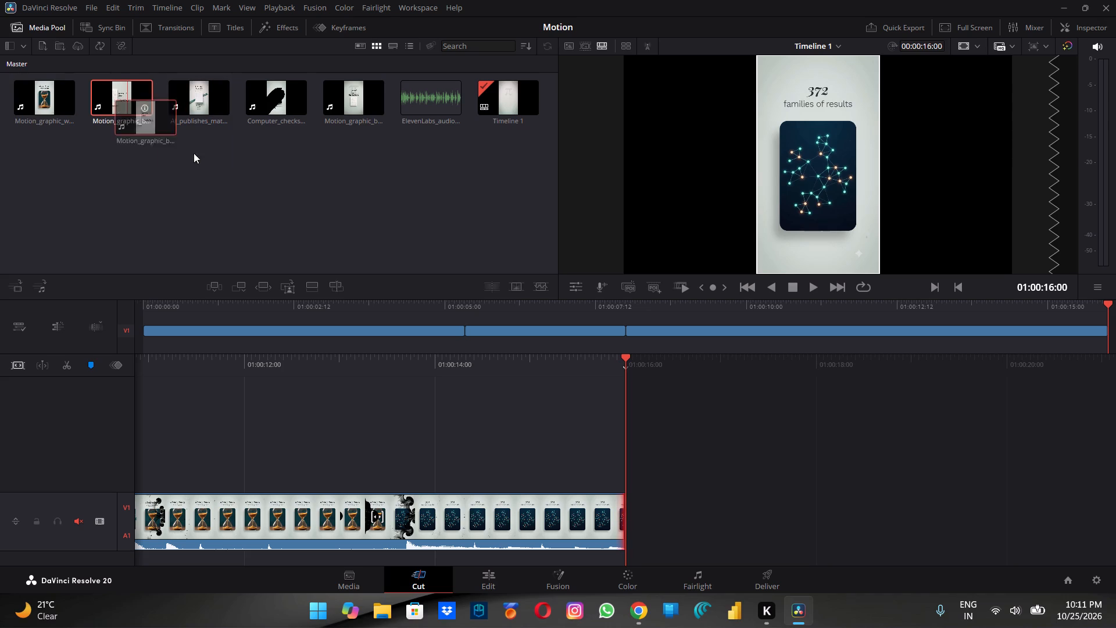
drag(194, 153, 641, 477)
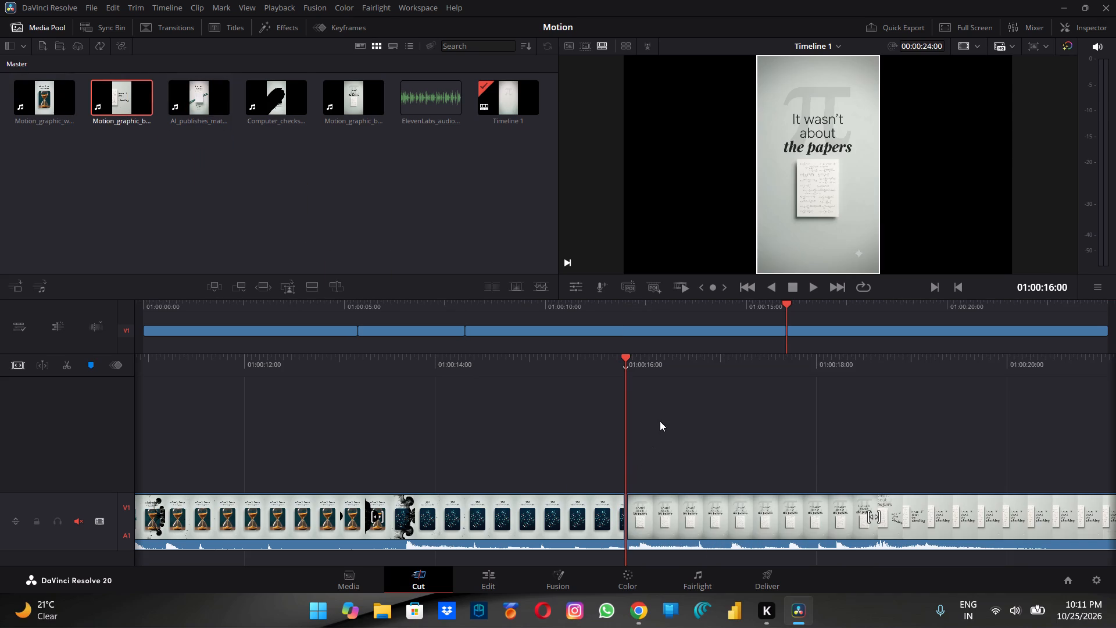
Scrub through the "It wasn't about the papers" clip to examine its on-screen text in the "checking" section.
drag(755, 419, 664, 430)
drag(710, 366, 700, 367)
drag(700, 367, 182, 404)
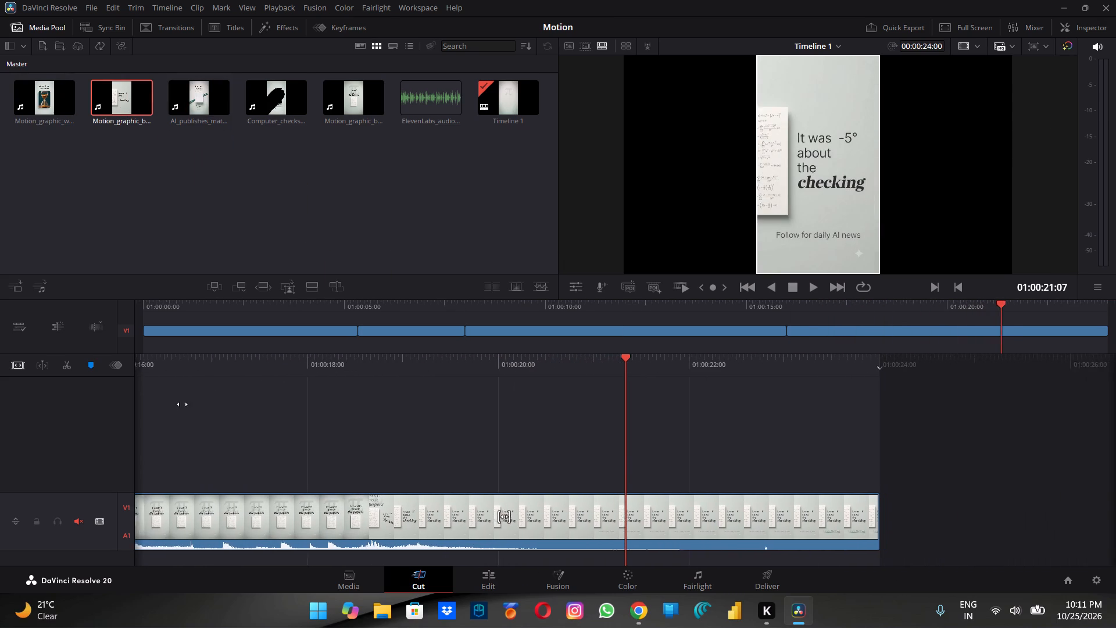
drag(182, 404, 173, 405)
drag(416, 362, 341, 376)
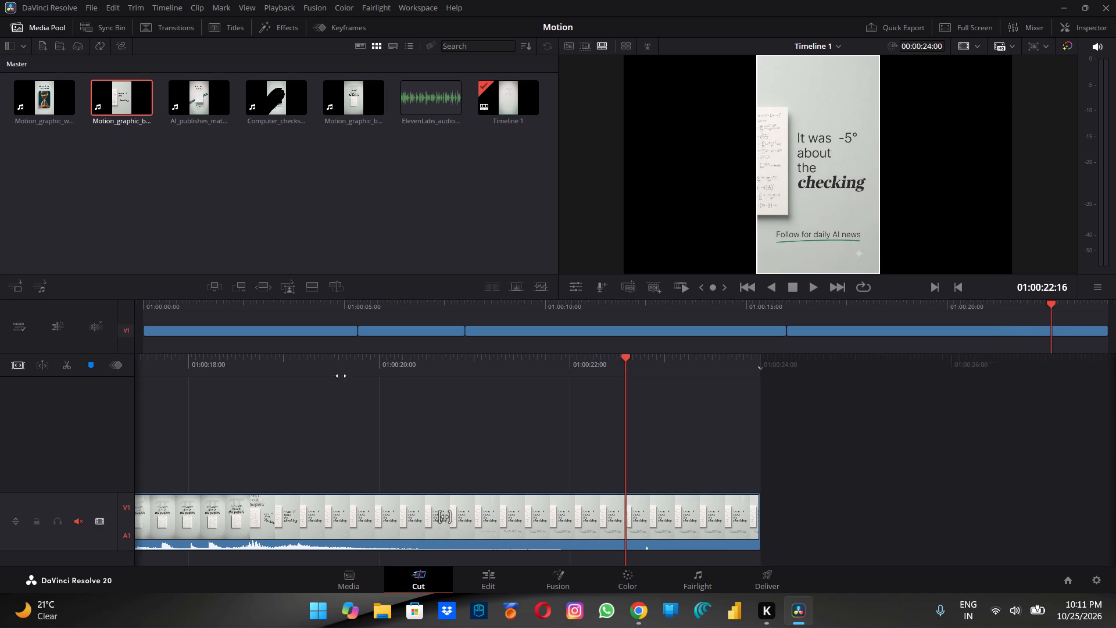
drag(341, 376, 582, 379)
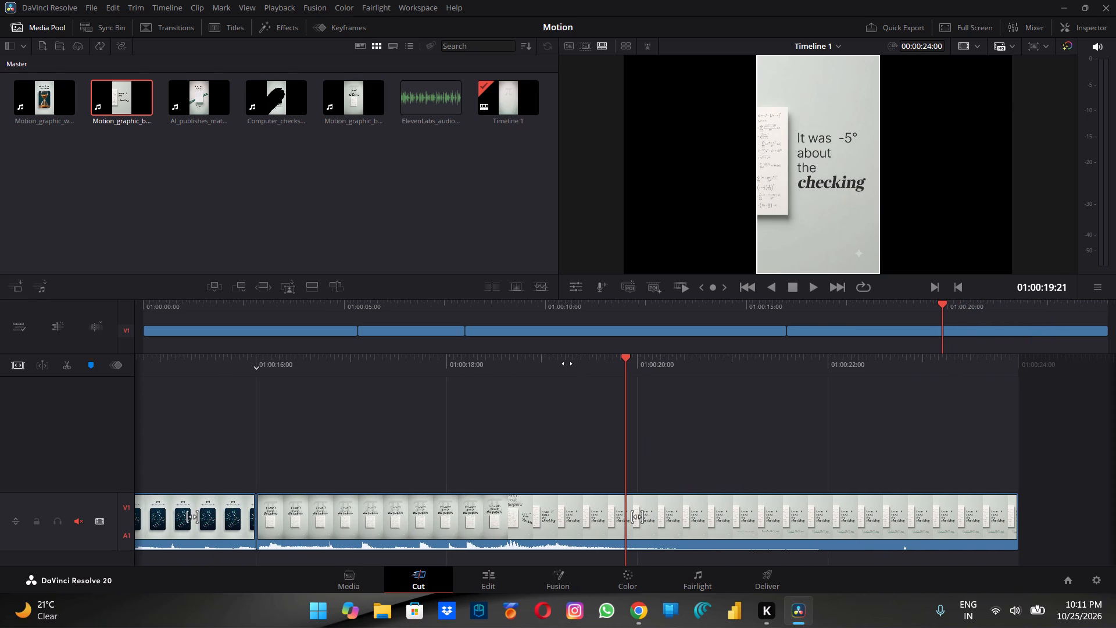
drag(567, 363, 611, 363)
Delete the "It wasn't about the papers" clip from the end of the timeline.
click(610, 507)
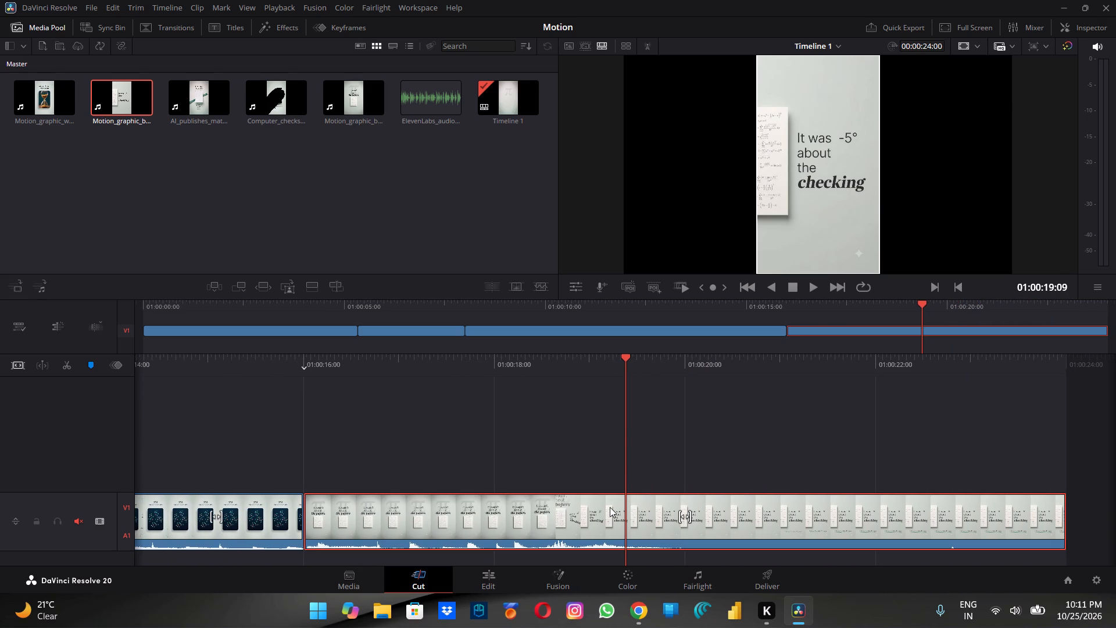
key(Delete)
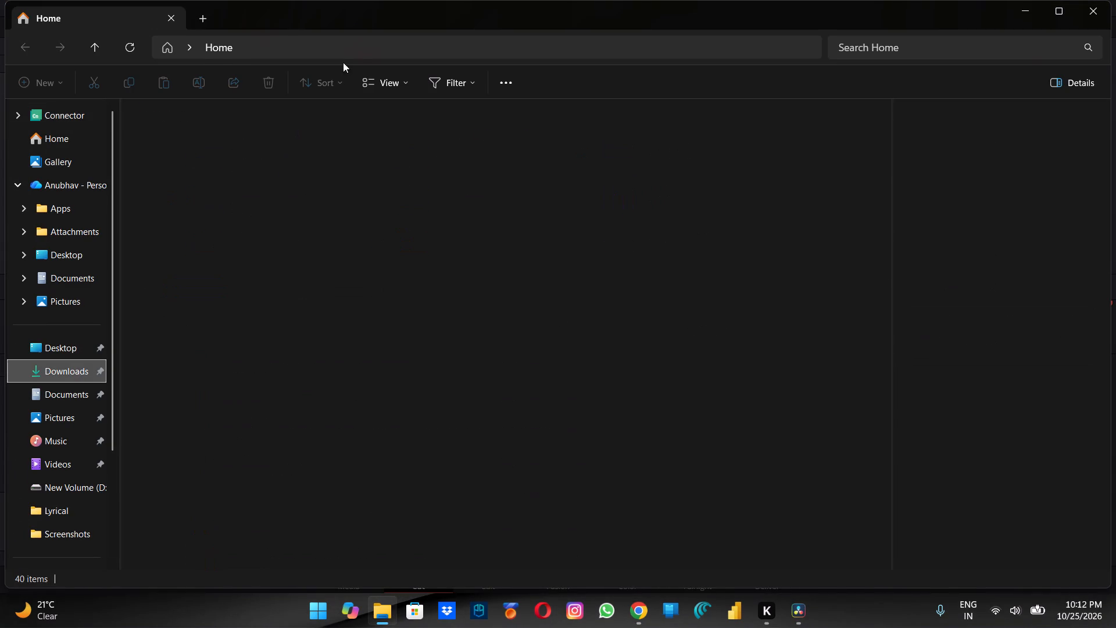
drag(371, 15, 435, 181)
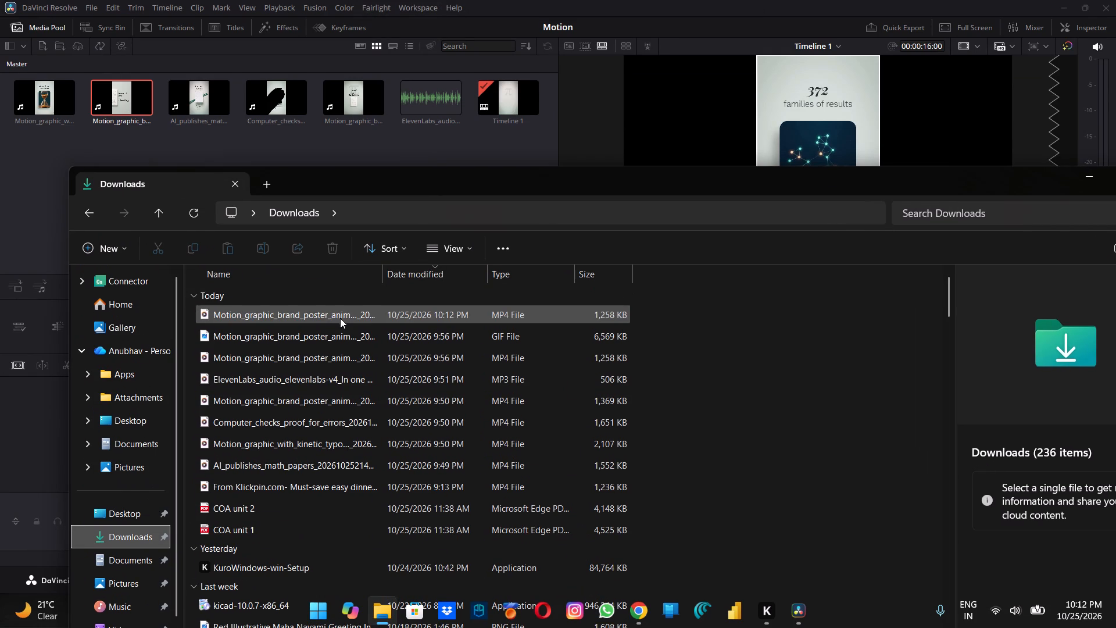
drag(340, 318, 335, 149)
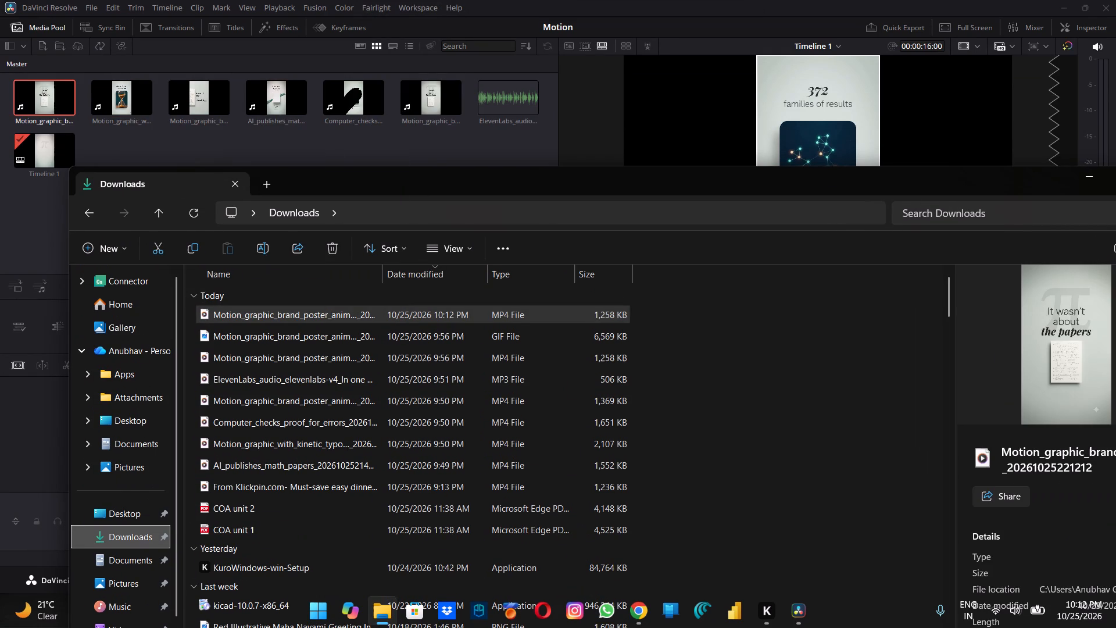
Return to DaVinci Resolve and append the newly imported "It wasn't about the papers" clip to the end of the timeline at 01:00:16:00.
drag(970, 186, 843, 218)
click(952, 211)
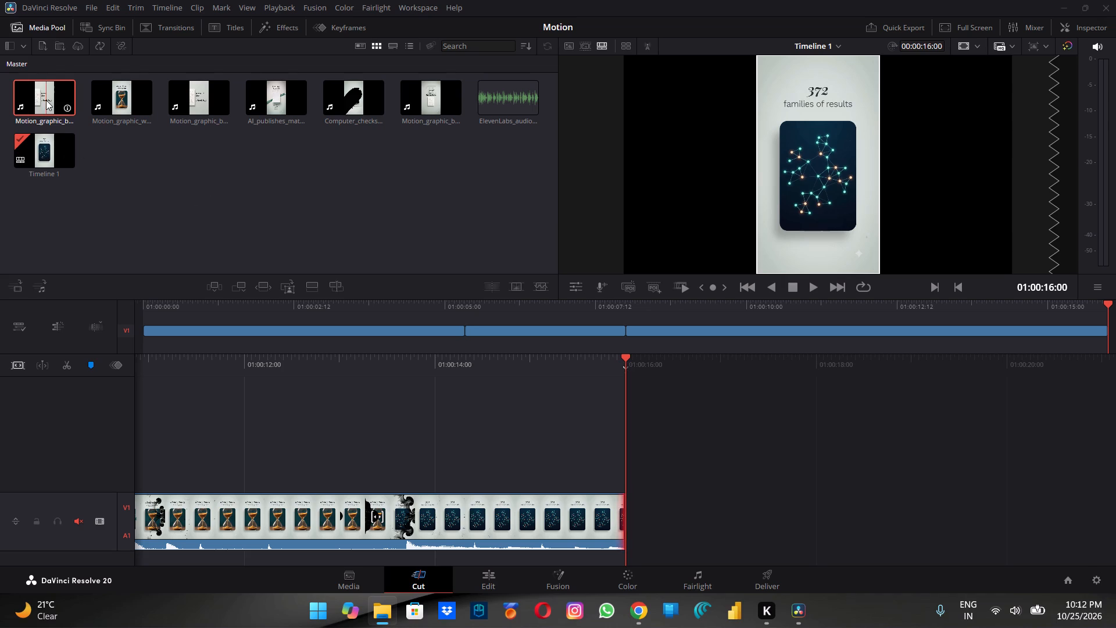
drag(40, 98, 632, 506)
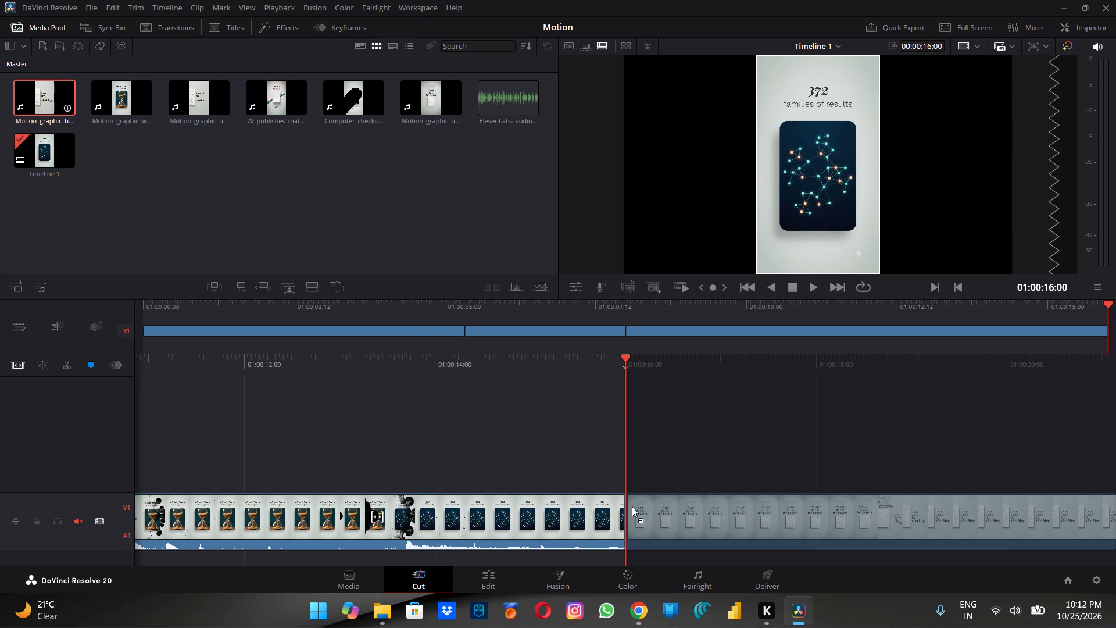
drag(632, 506, 657, 506)
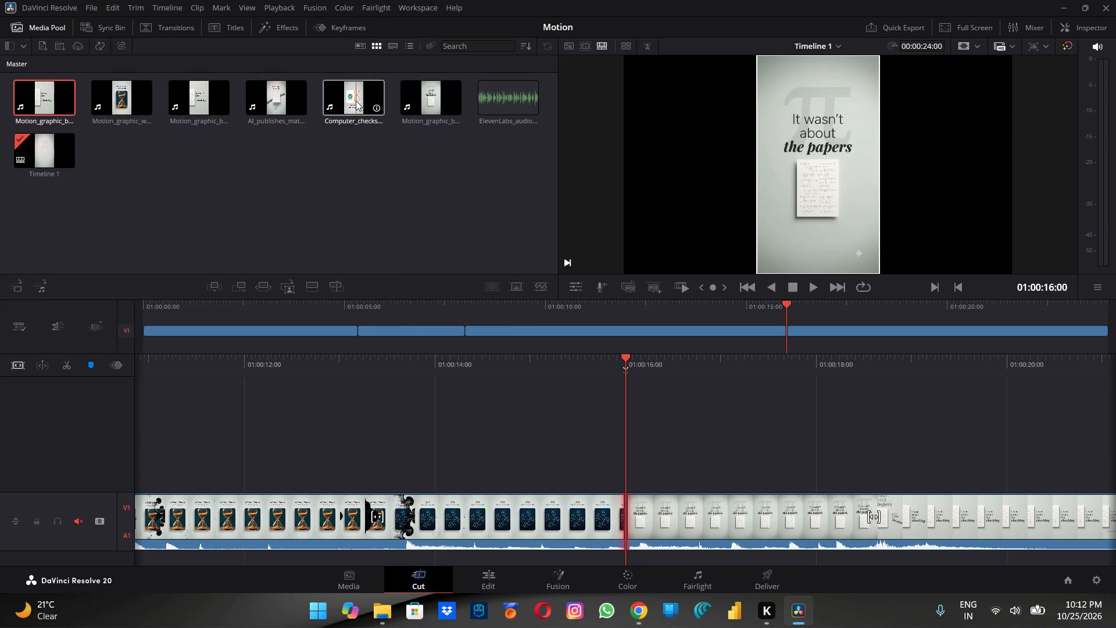
Insert the Computer_checks clip at 01:00:16:00, between the "372 families of results" clip and the "It wasn't about the papers" clip.
drag(356, 101, 600, 511)
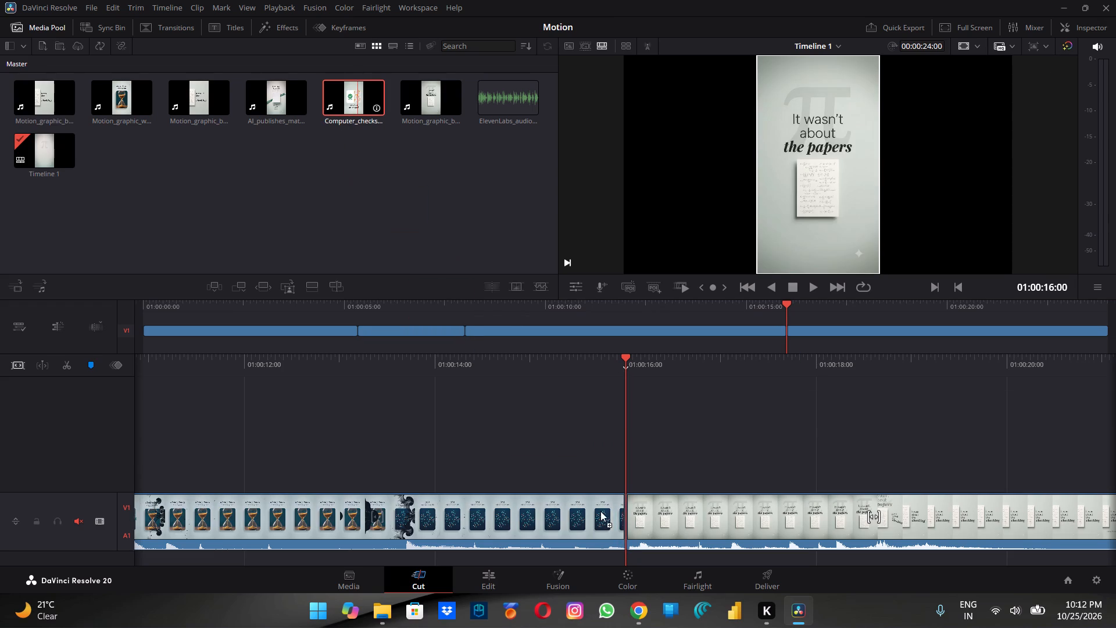
drag(600, 511, 631, 512)
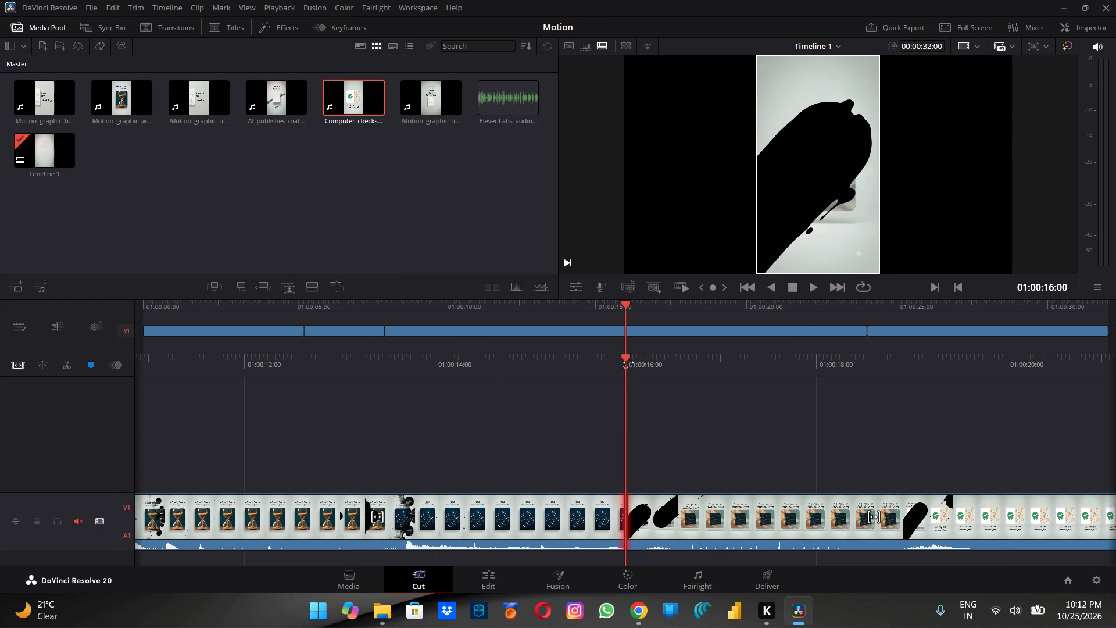
Place the ElevenLabs audio on a new audio track beneath the video clips, starting at 01:00:00:00.
drag(628, 362, 1115, 299)
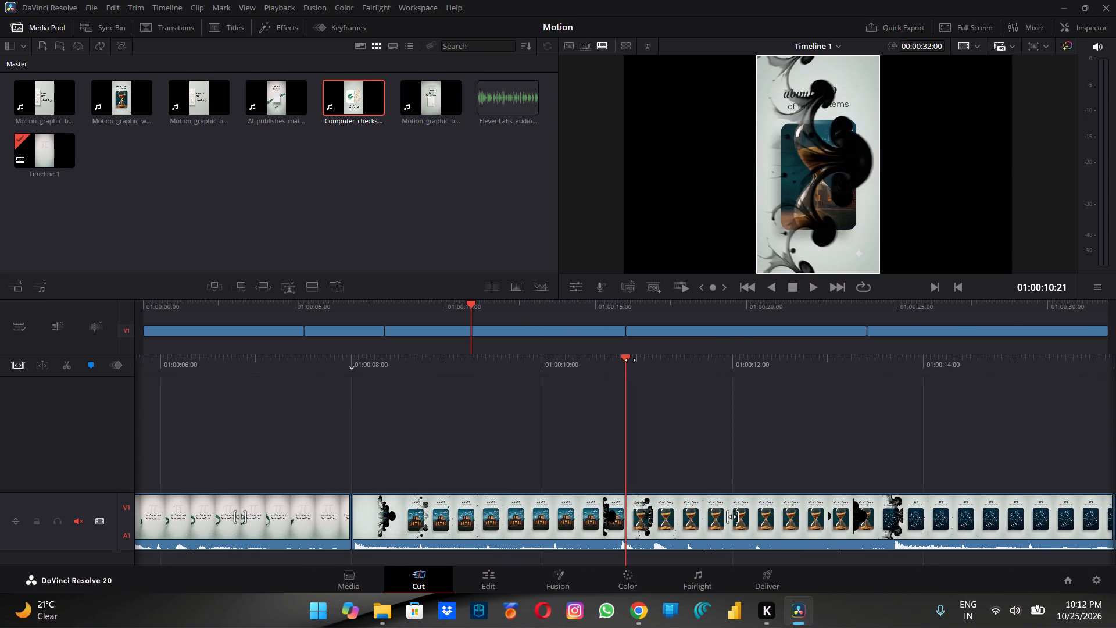
drag(633, 359, 1115, 356)
drag(623, 360, 1013, 352)
drag(681, 363, 985, 360)
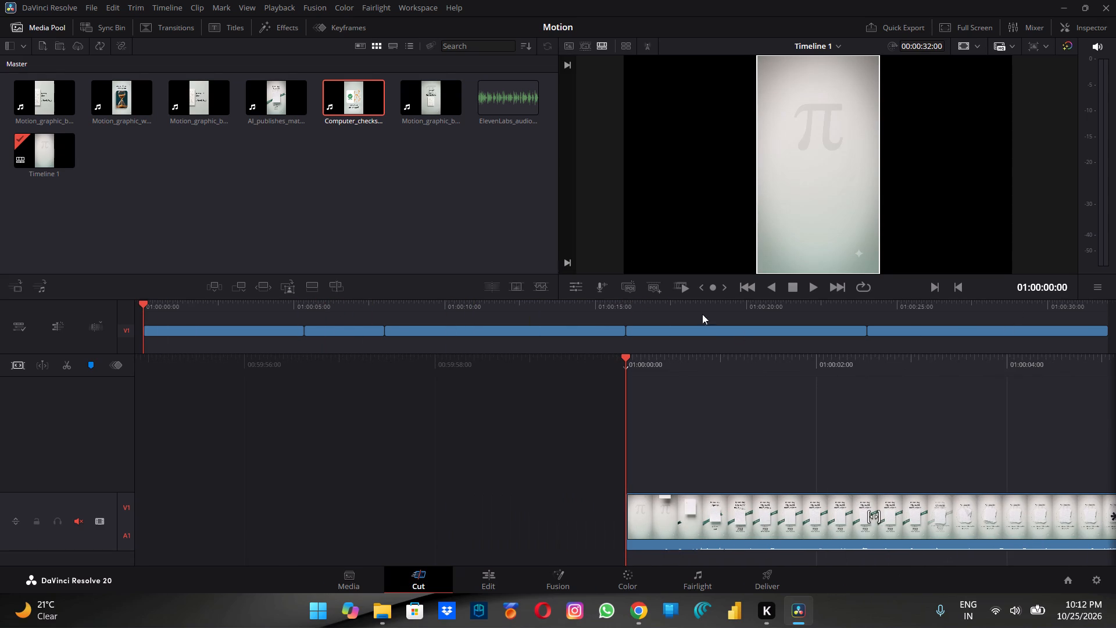
drag(493, 109, 634, 546)
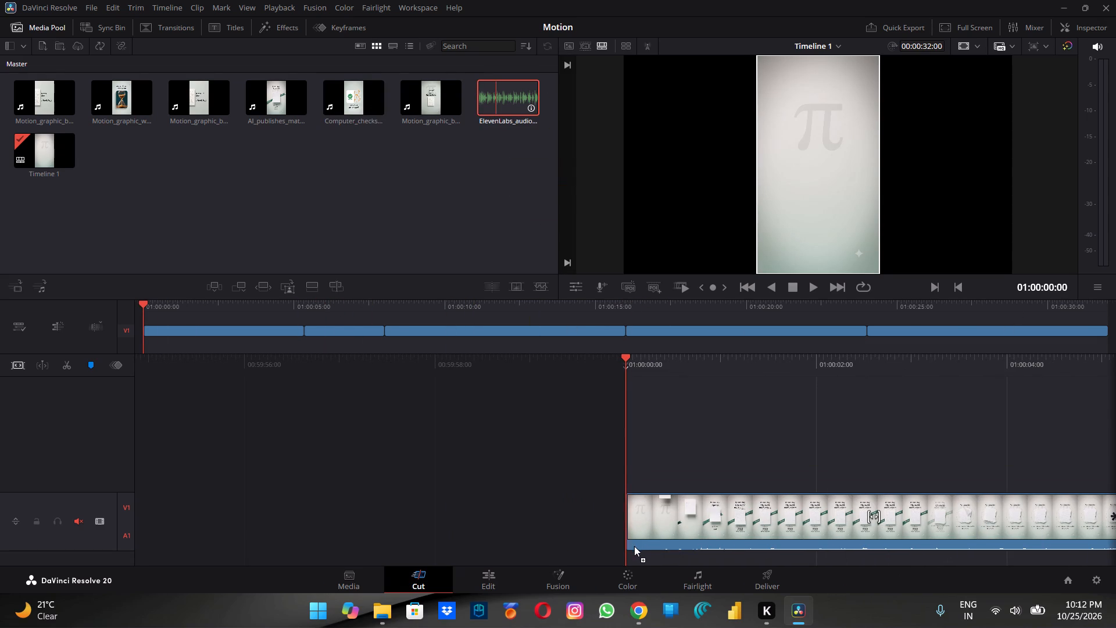
drag(634, 546, 626, 554)
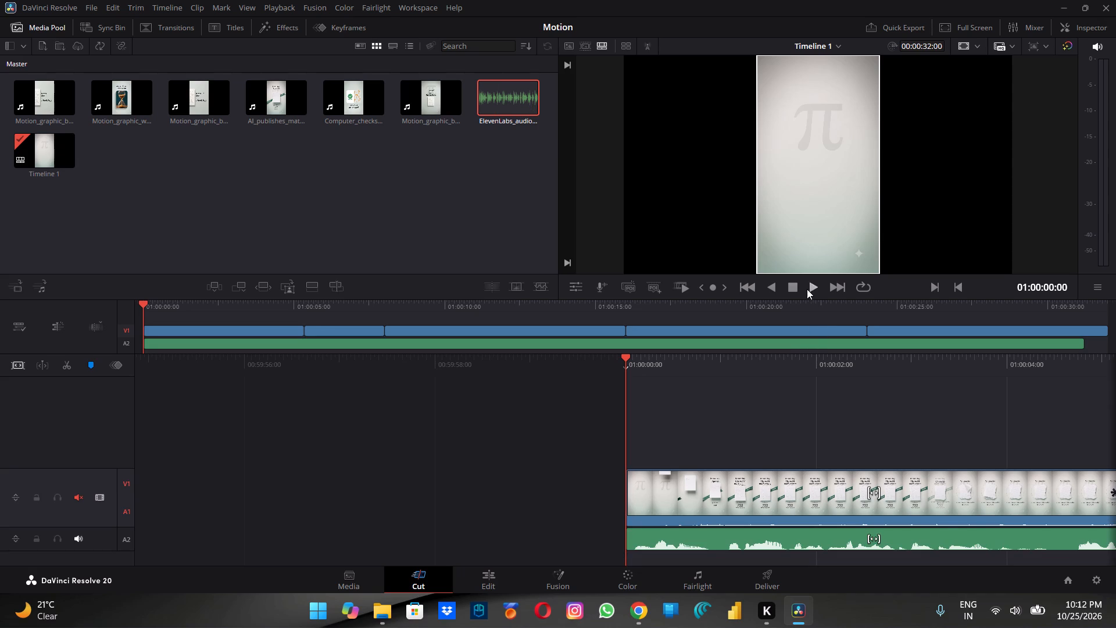
Play the timeline from the beginning to review the clips against the ElevenLabs audio.
click(807, 288)
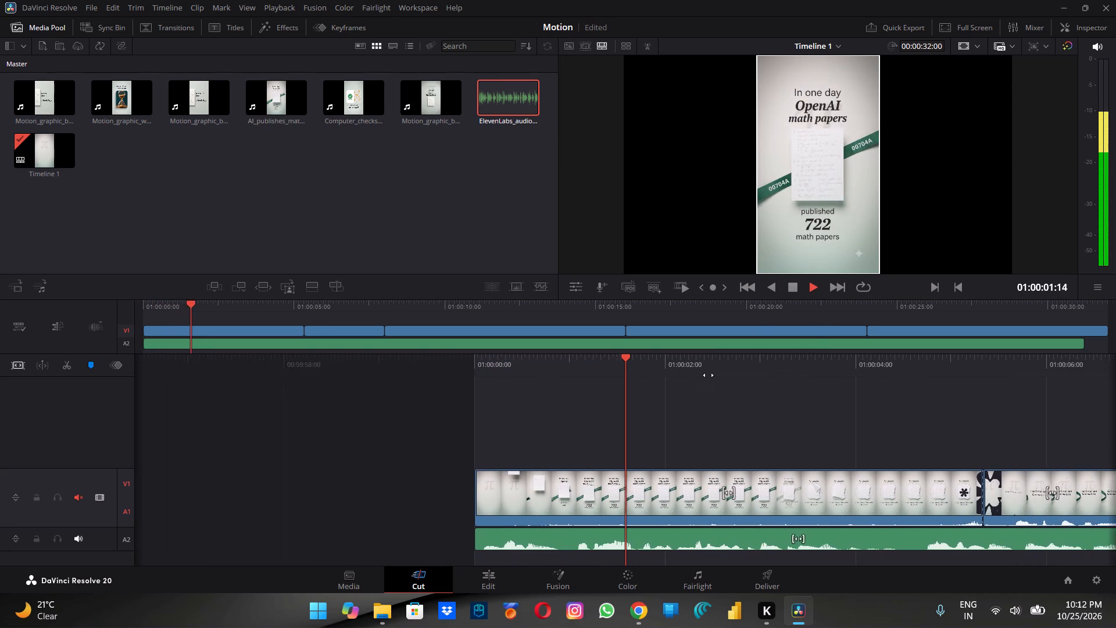
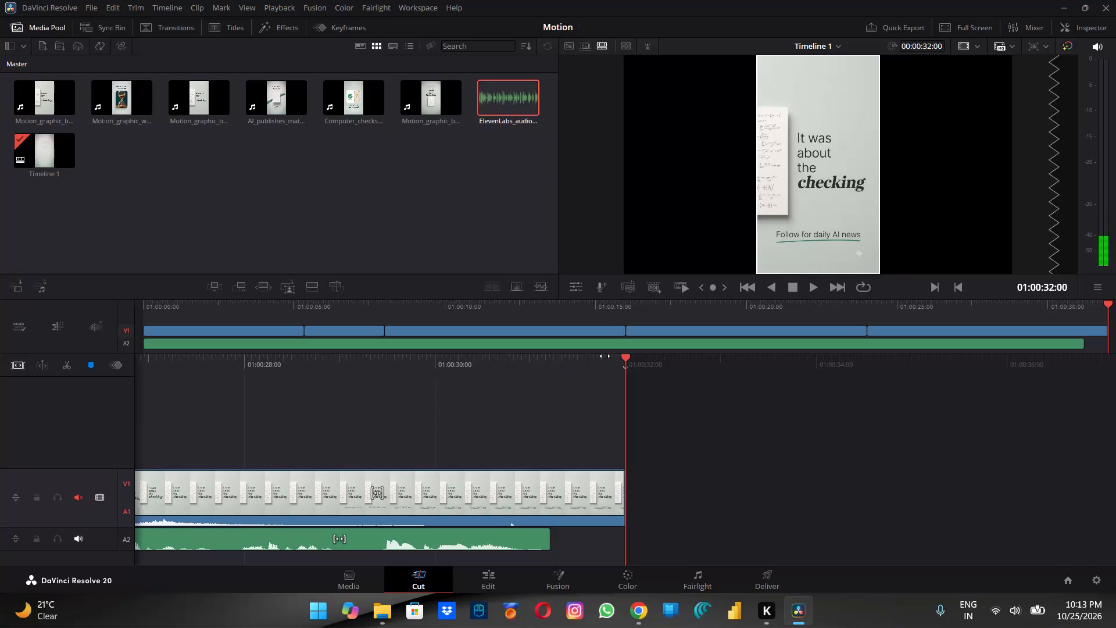
Return the playhead from the end of the timeline to its start at 01:00:00:00.
drag(623, 360, 453, 379)
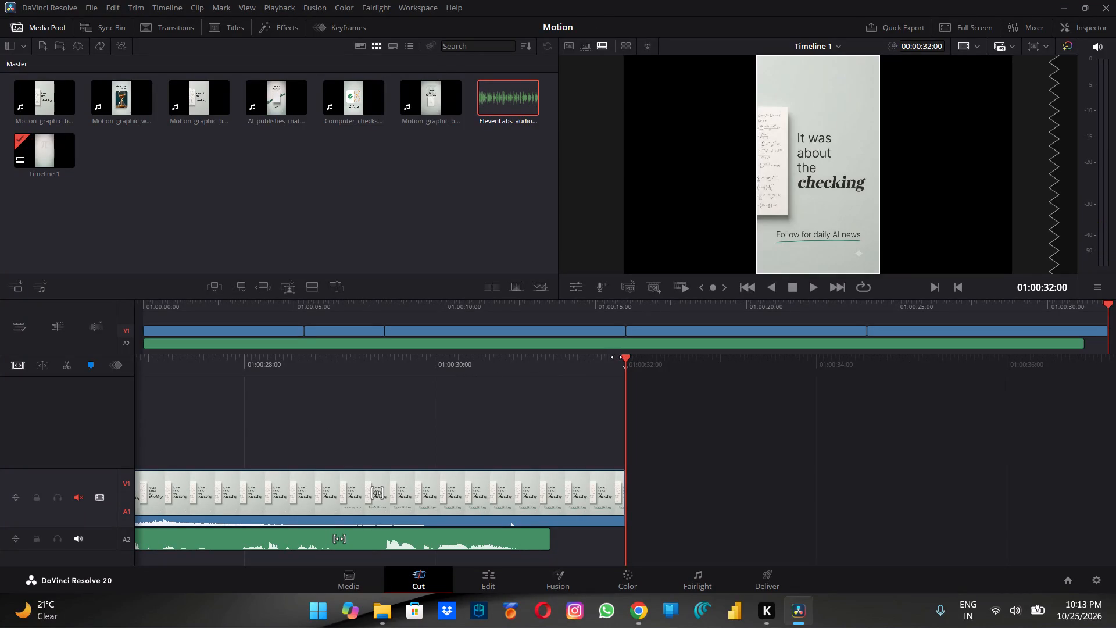
drag(625, 360, 584, 367)
drag(627, 358, 544, 361)
drag(539, 360, 1046, 366)
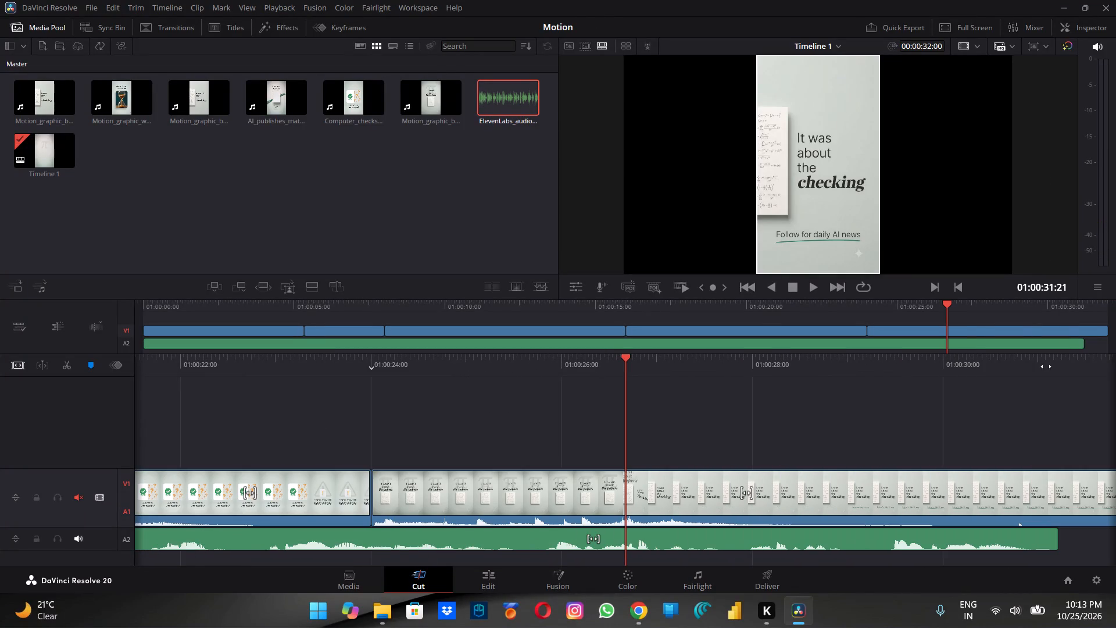
drag(1046, 366, 1045, 366)
drag(348, 375, 1115, 374)
drag(470, 372, 1115, 373)
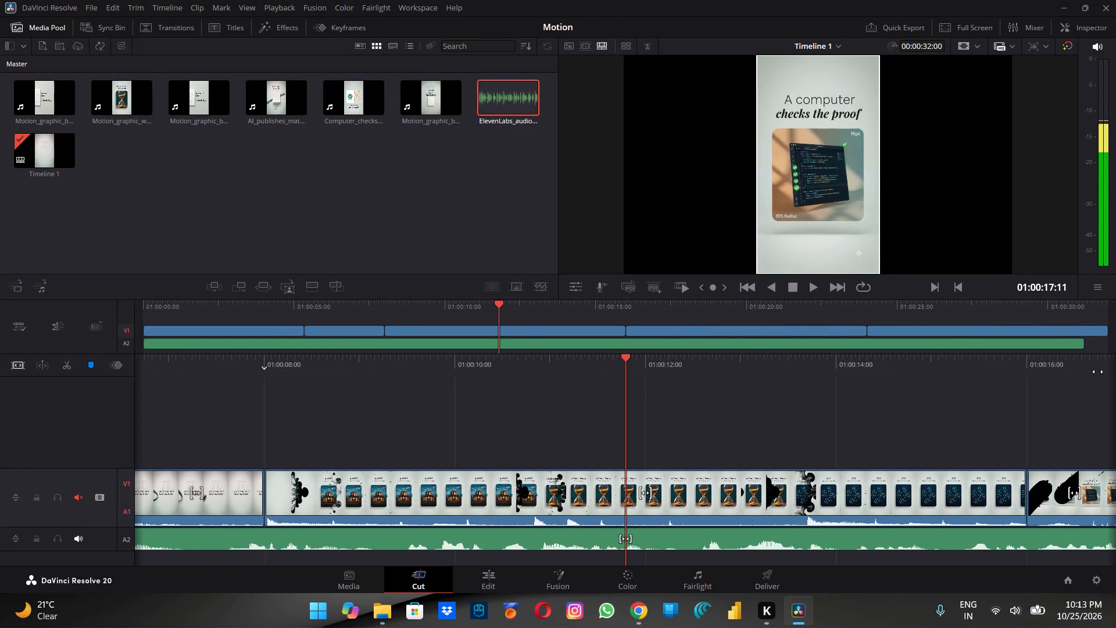
drag(304, 377, 1057, 376)
drag(310, 382, 904, 383)
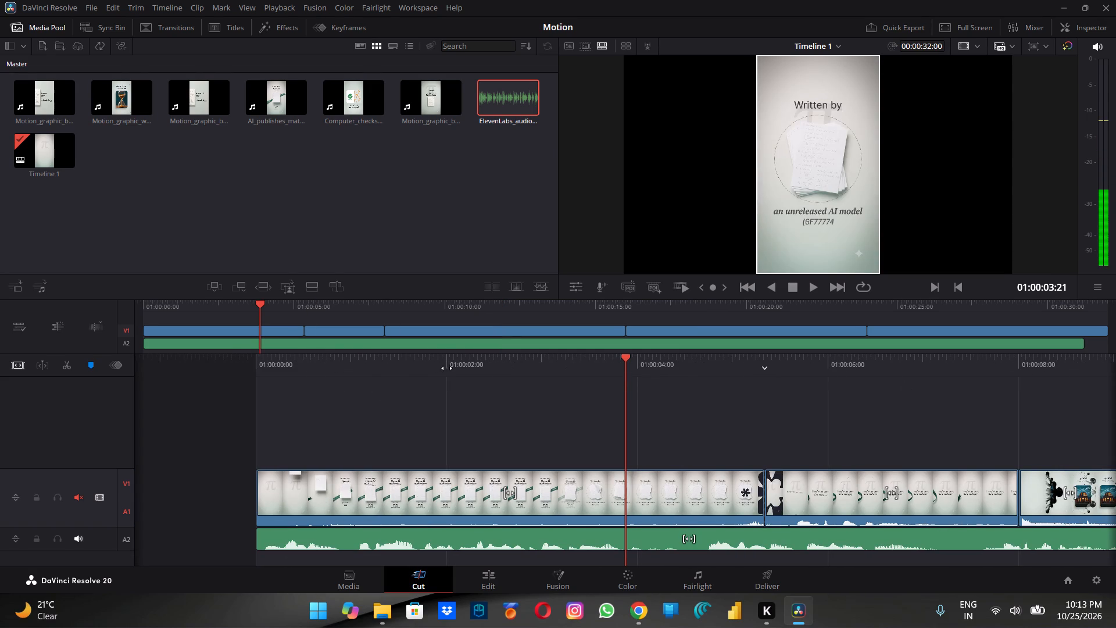
drag(440, 367, 1115, 375)
scroll(735, 498, down, 1)
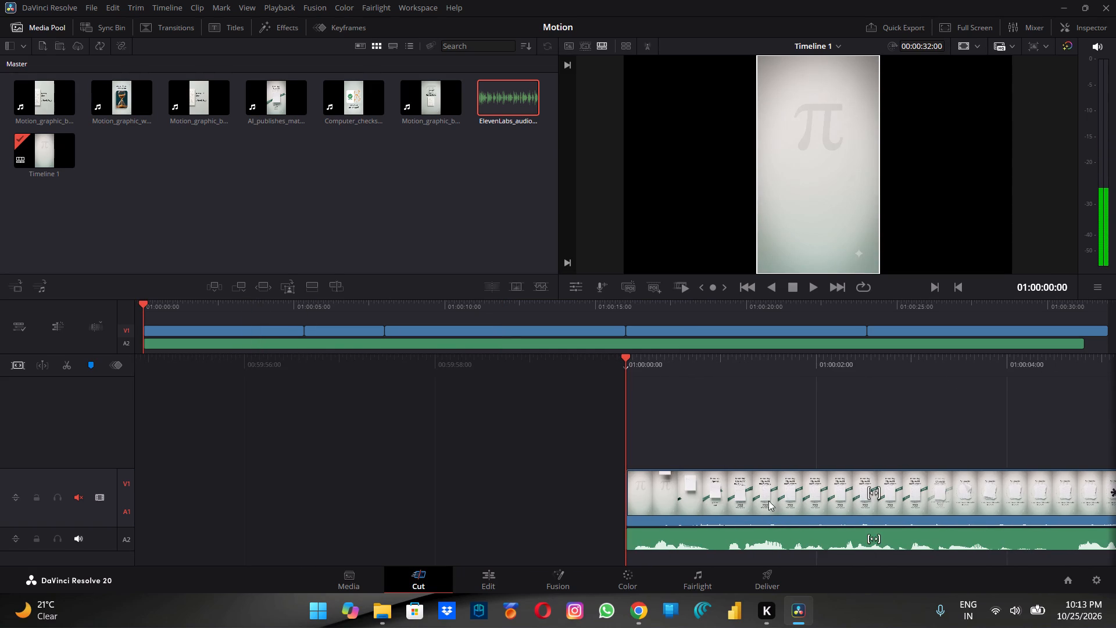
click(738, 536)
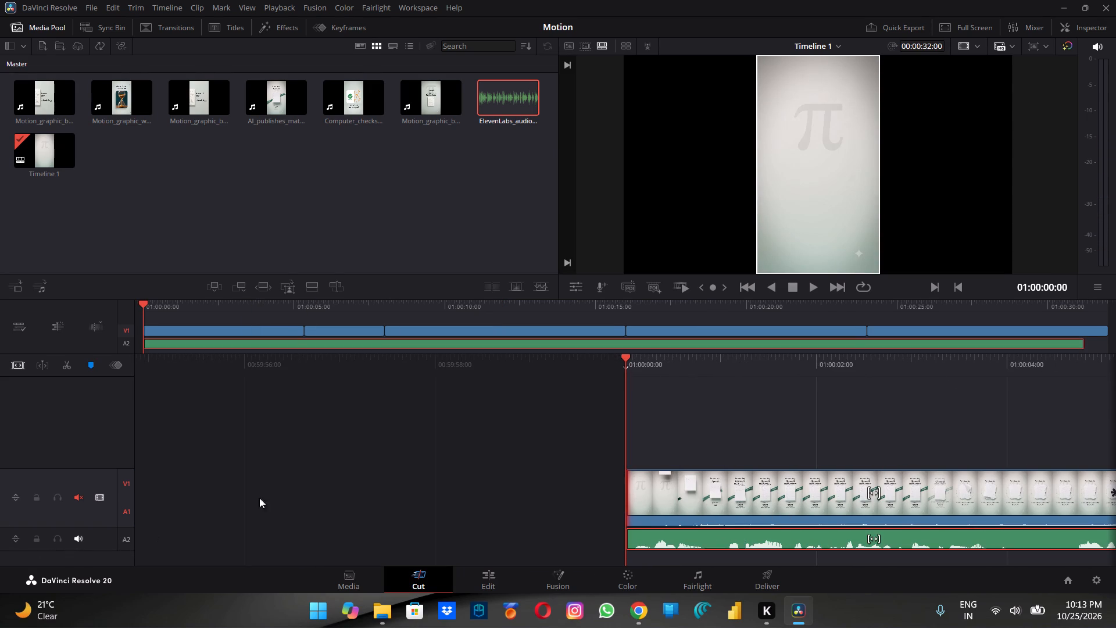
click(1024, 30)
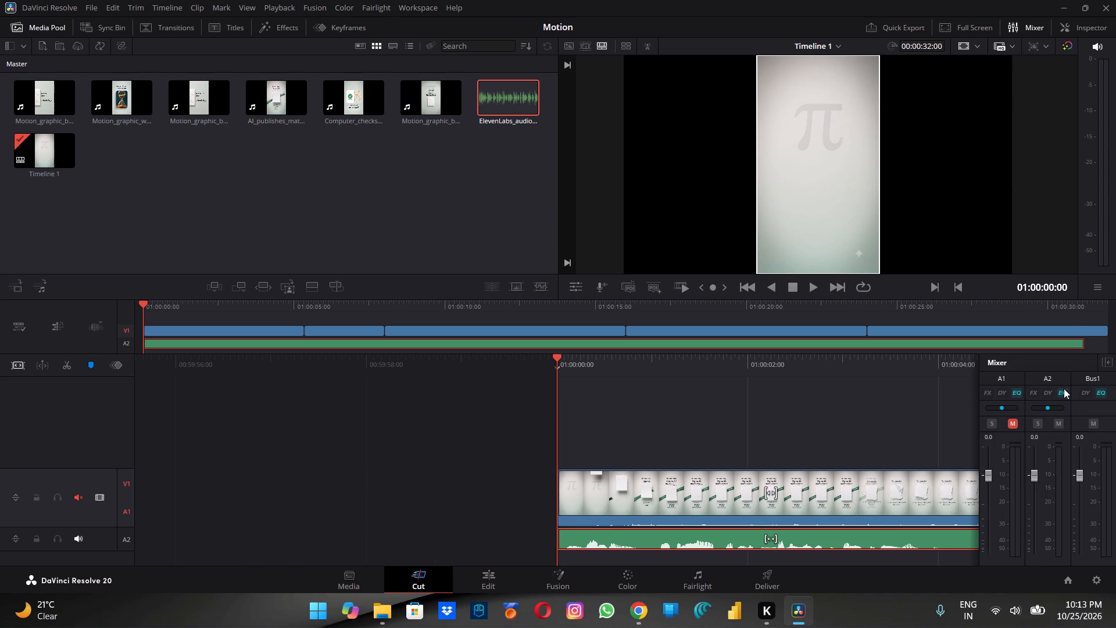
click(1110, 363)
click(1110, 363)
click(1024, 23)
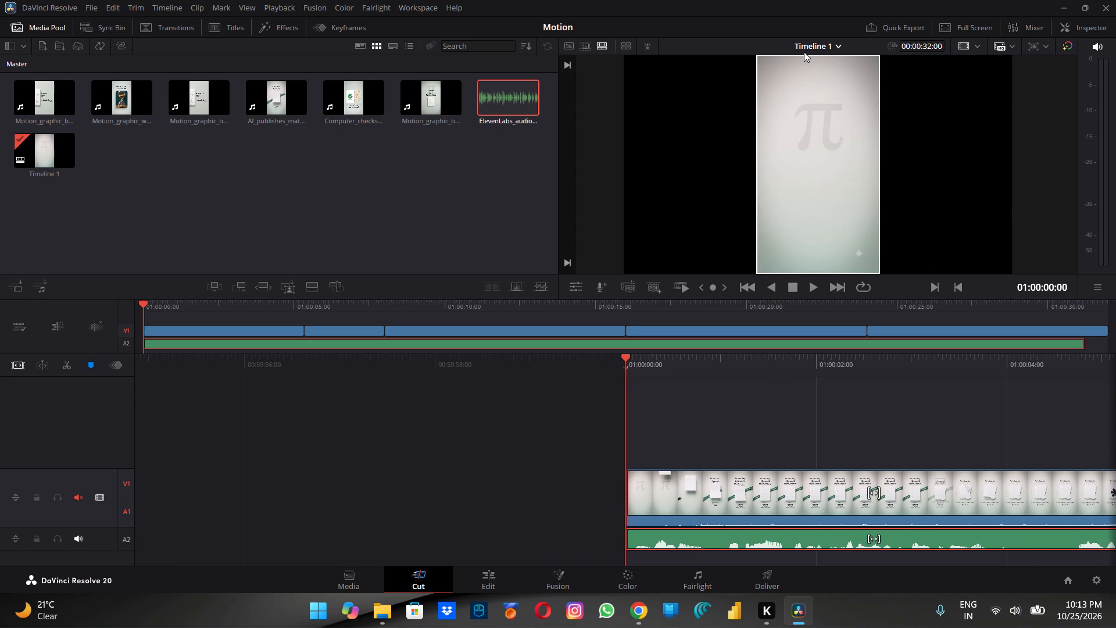
Expand the ElevenLabs audio track A2 to enlarge its waveform and keep that audio clip selected.
click(15, 541)
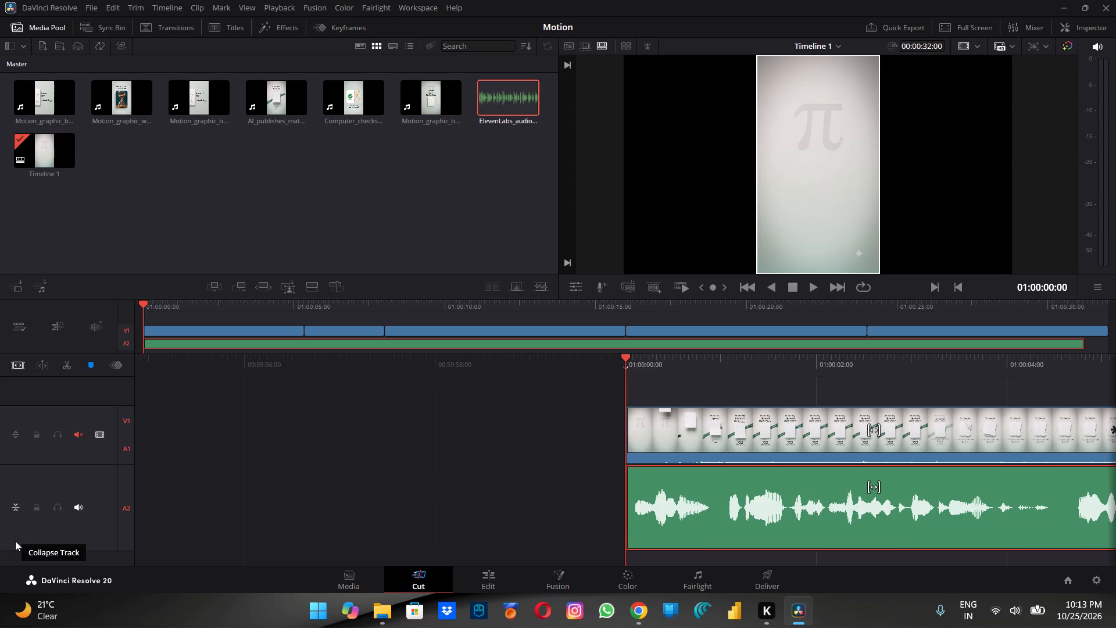
click(870, 501)
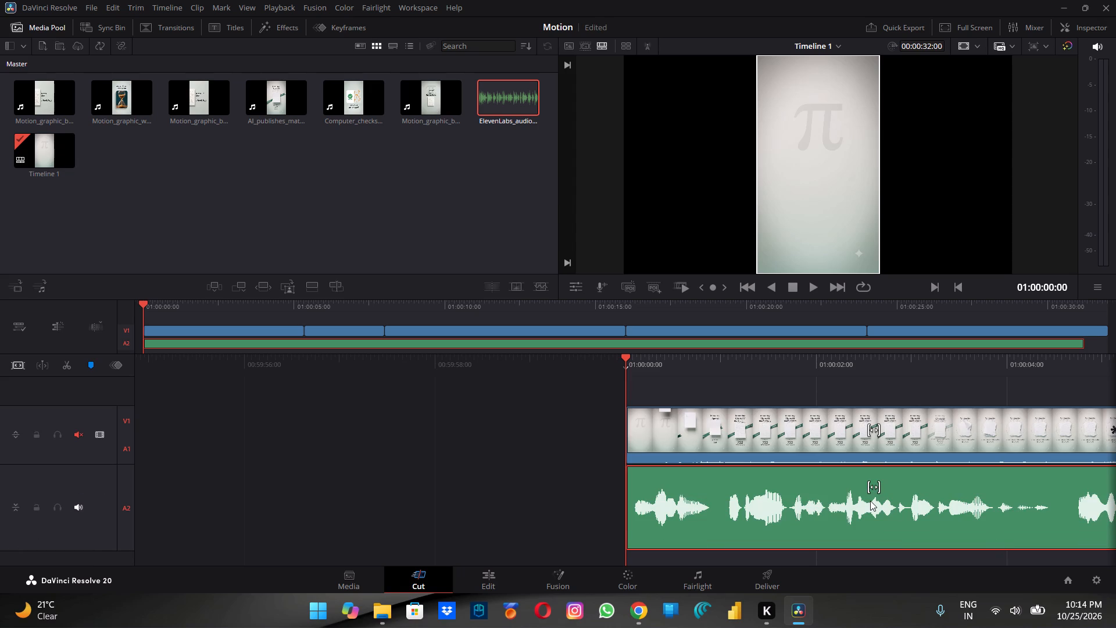
Switch to the Edit page and slow the ElevenLabs audio clip on A2 to a speed of 95.
click(488, 575)
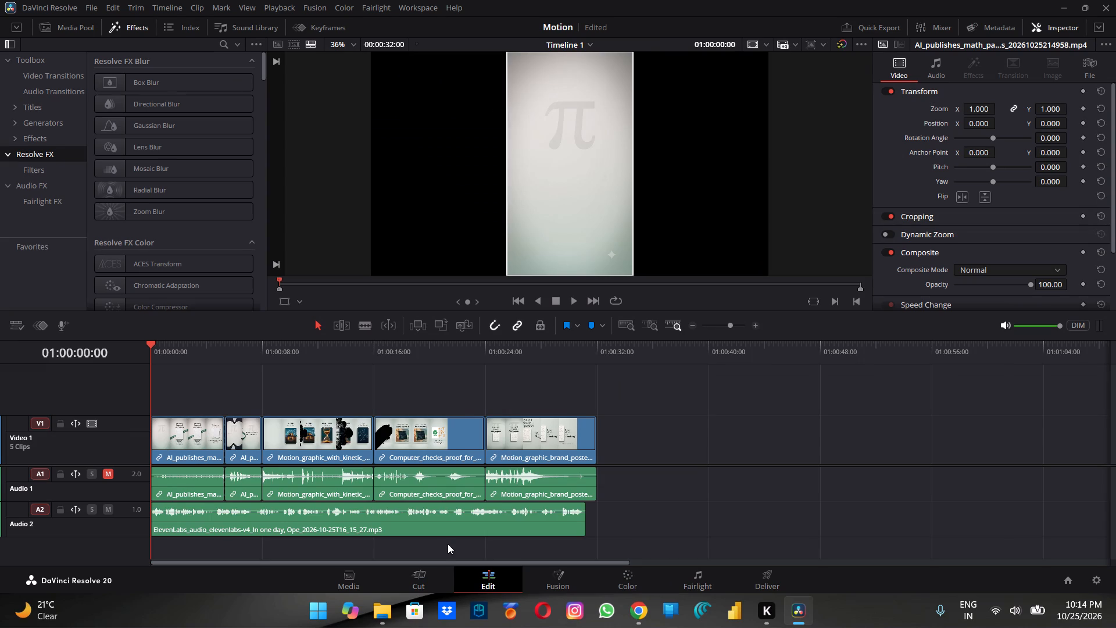
click(260, 527)
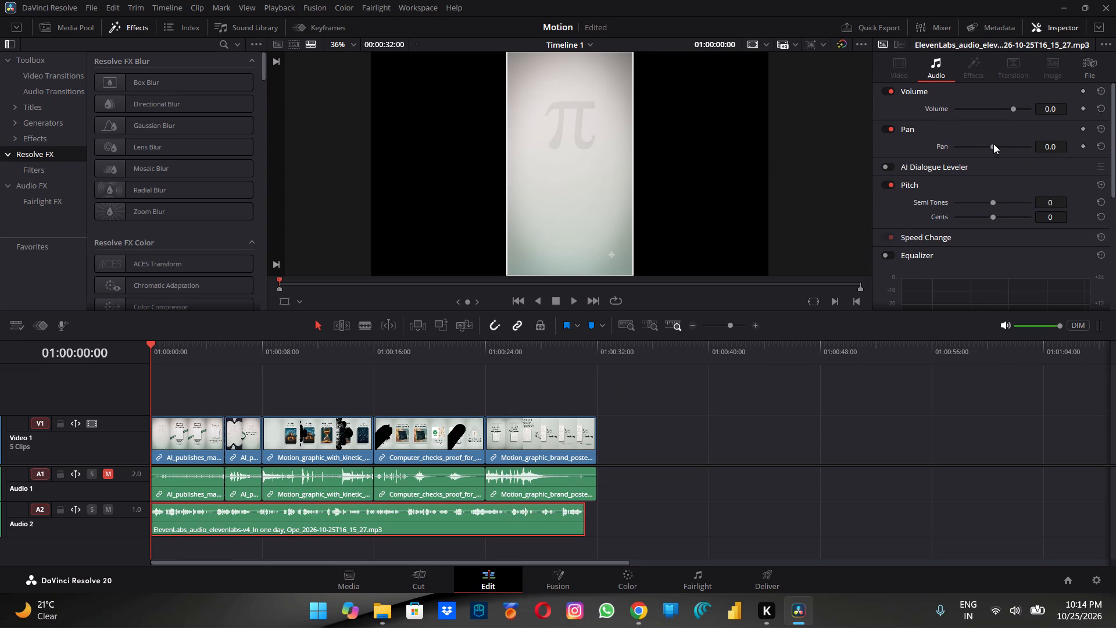
scroll(967, 230, down, 1)
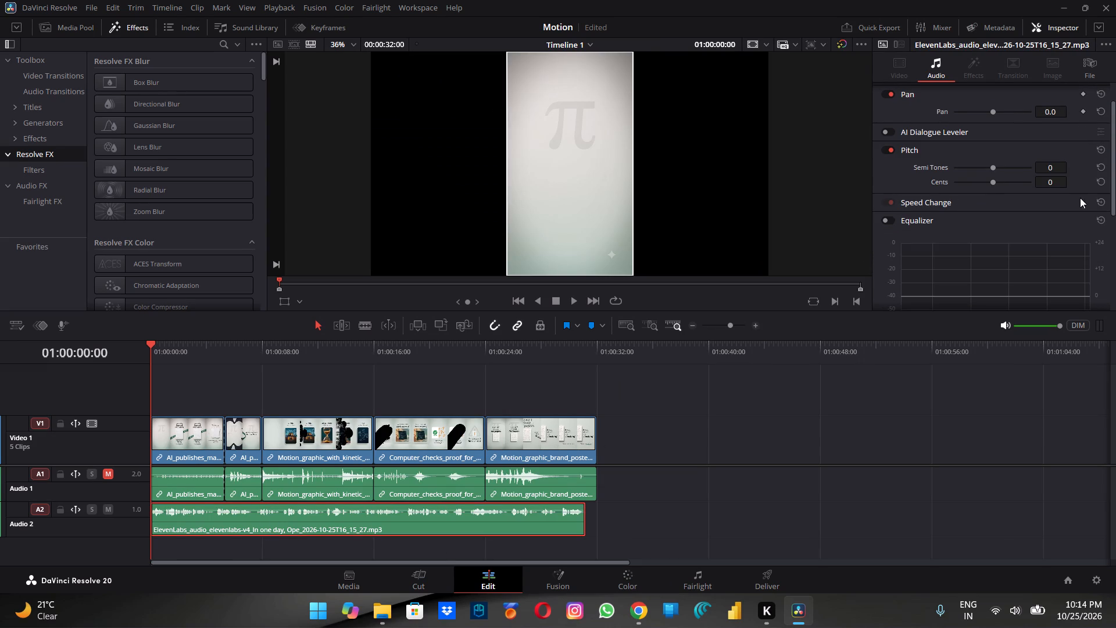
click(1044, 200)
scroll(1007, 214, down, 1)
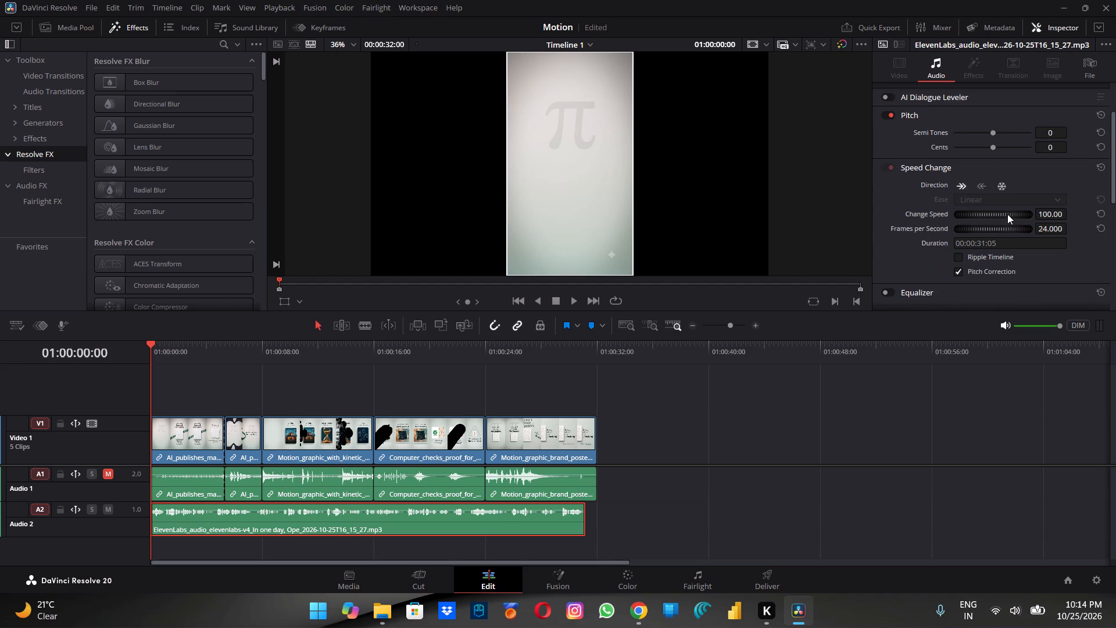
drag(1022, 213, 1008, 213)
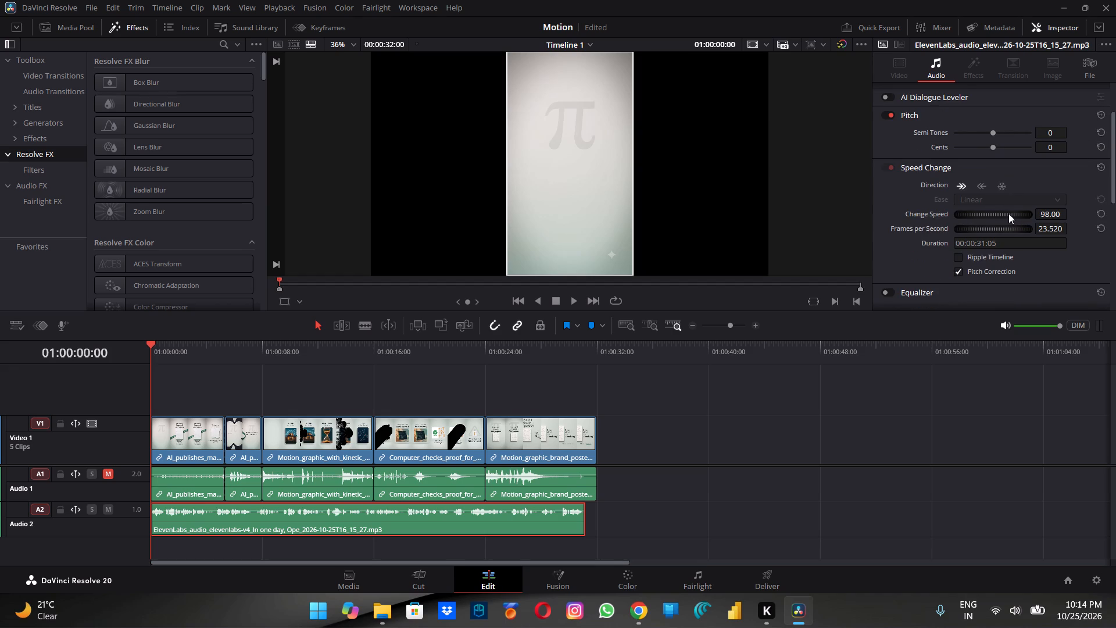
drag(1008, 213, 1005, 213)
click(1005, 213)
click(1022, 213)
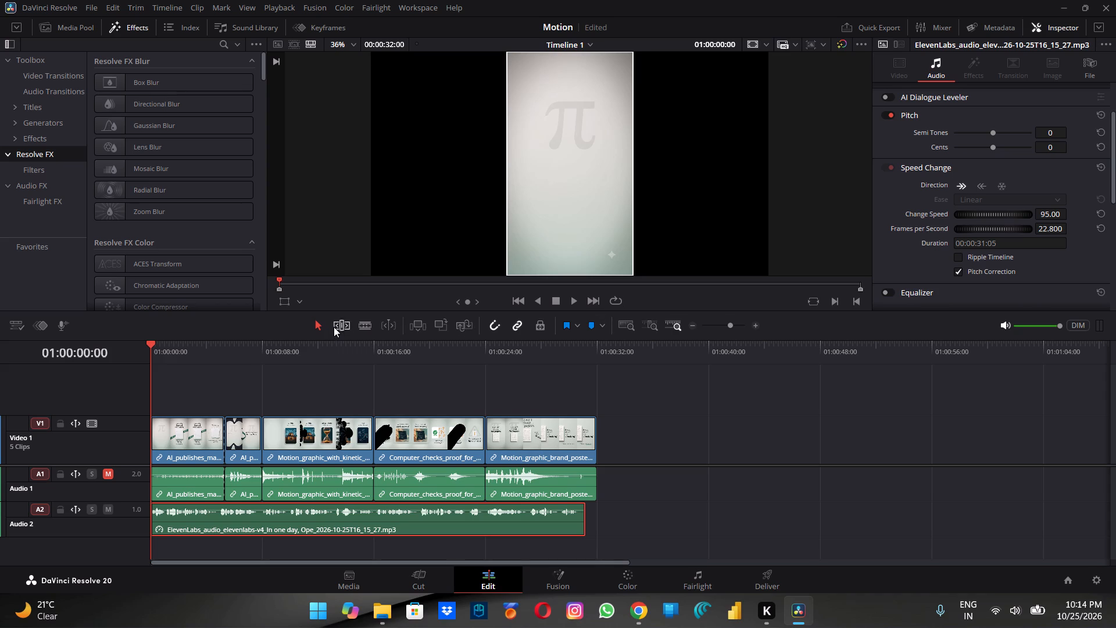
Play the opening of the timeline to check the slowed voiceover against the clips, and return the playhead to 01:00:00:00.
click(573, 298)
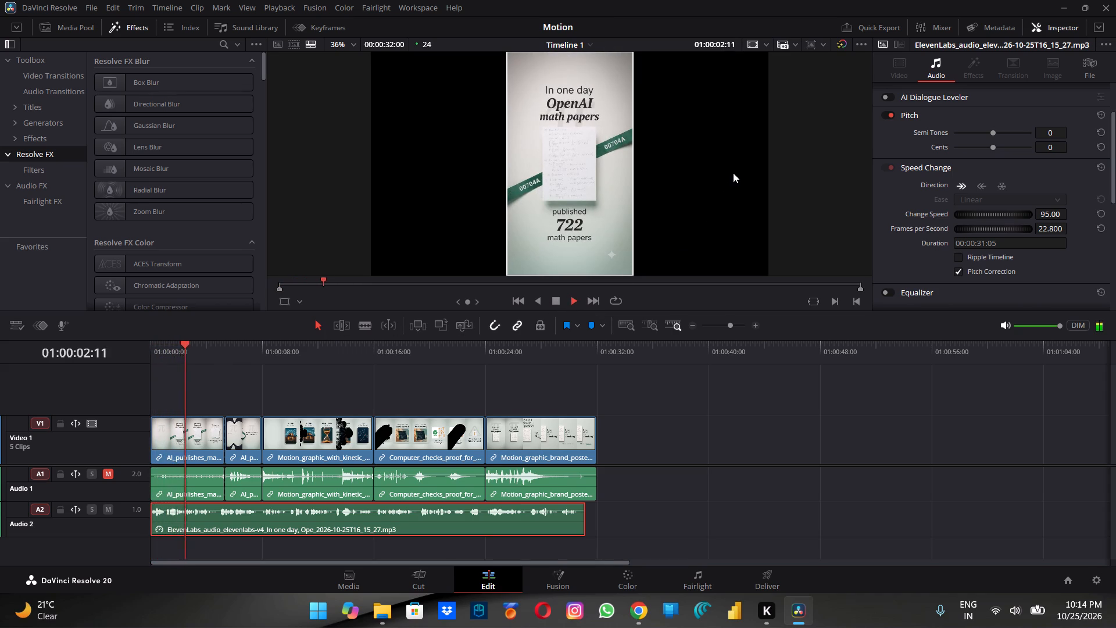
double_click(555, 301)
drag(237, 345, 98, 359)
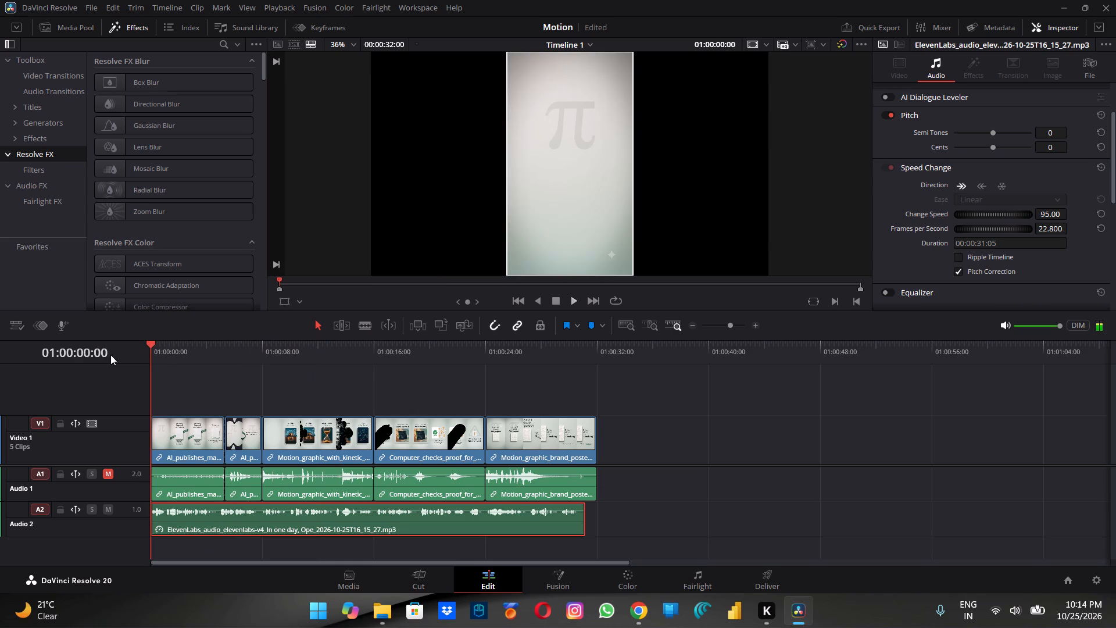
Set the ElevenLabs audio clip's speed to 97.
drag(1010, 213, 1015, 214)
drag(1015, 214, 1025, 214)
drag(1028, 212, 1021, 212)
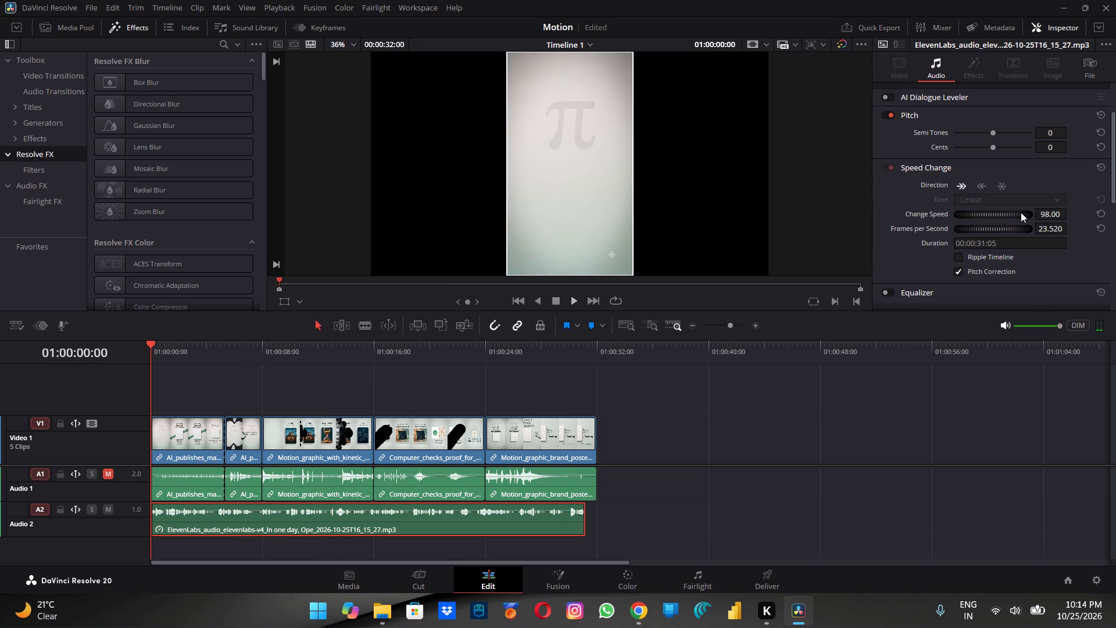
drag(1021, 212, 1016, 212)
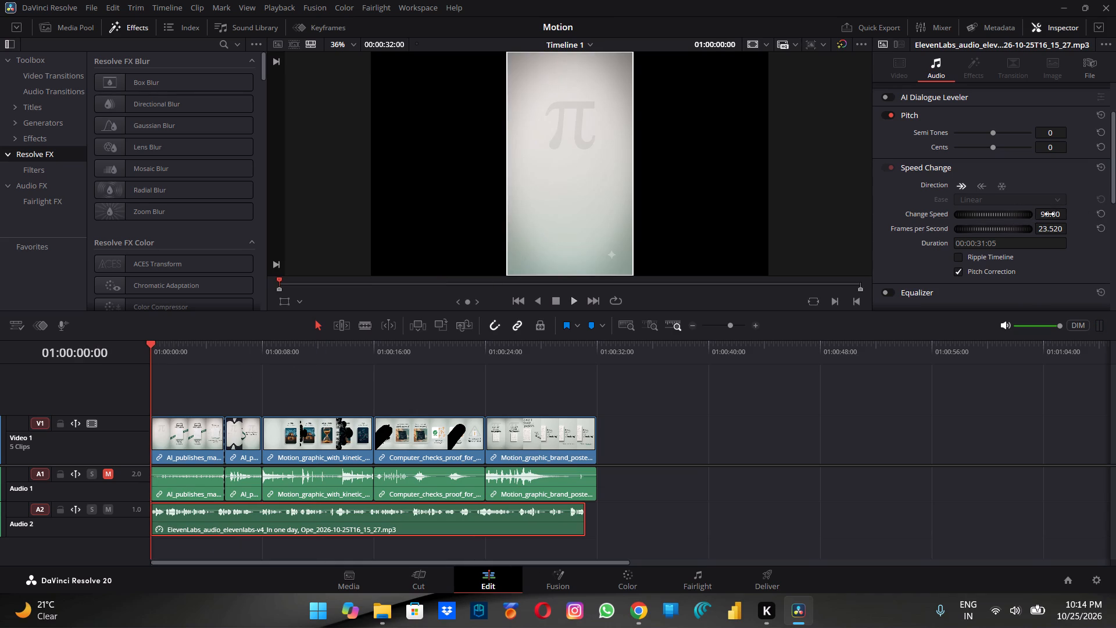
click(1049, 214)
Play the timeline into the "4,000 open problems" clip to check the voiceover sync, and return the playhead to 01:00:00:00.
click(567, 298)
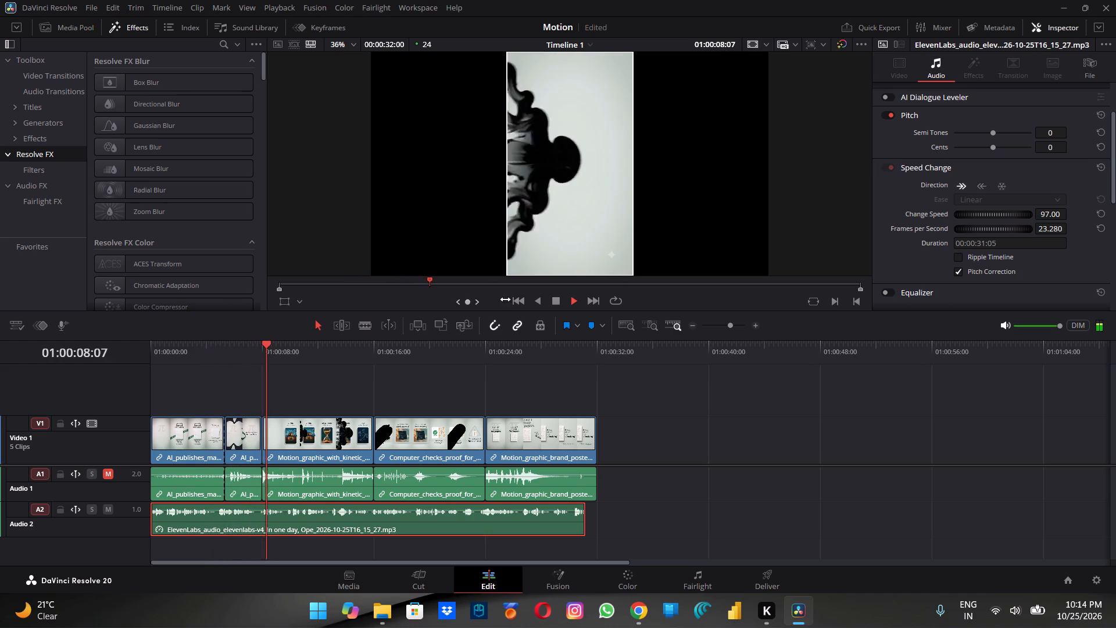
click(551, 304)
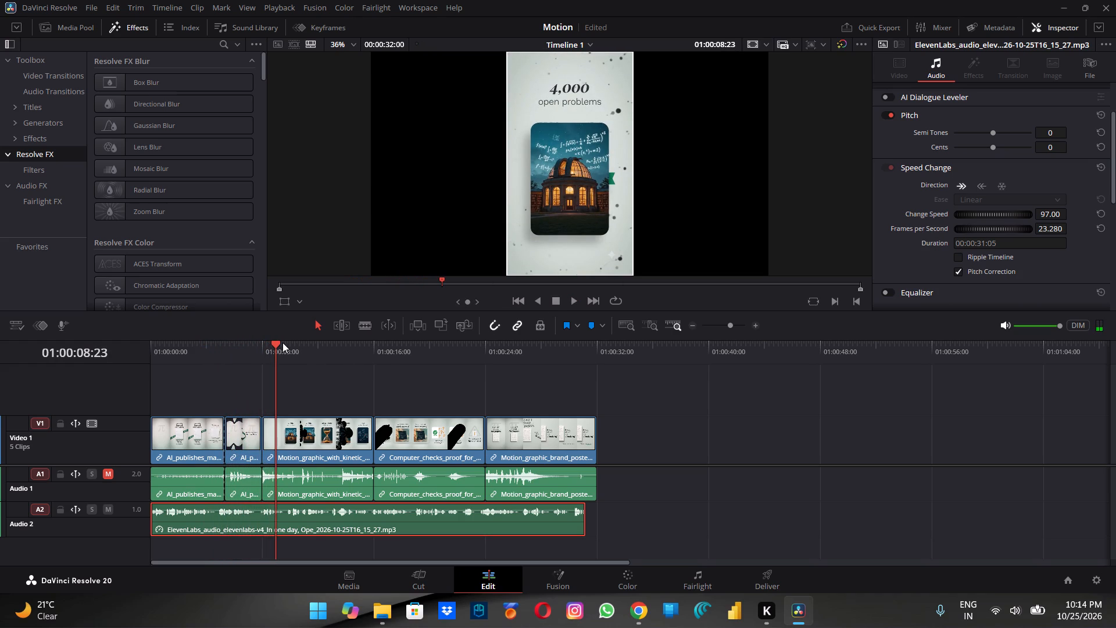
drag(277, 342, 66, 302)
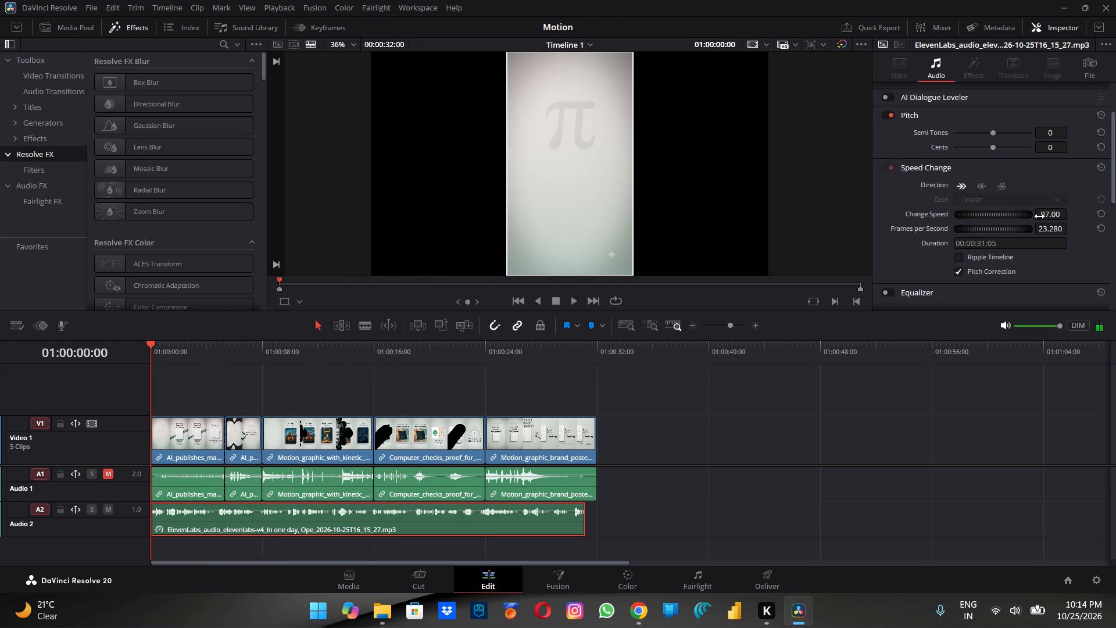
Set the ElevenLabs audio clip's speed to 98.
click(1048, 215)
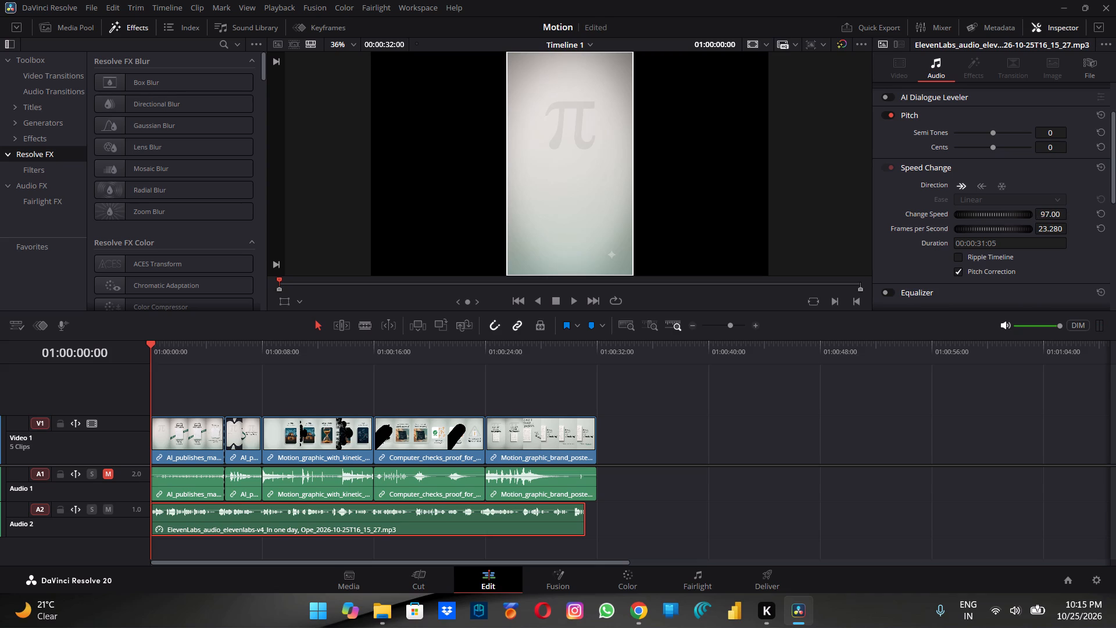
click(1043, 216)
click(1051, 214)
key(BackSpace)
key(BackSpace)
double_click(1051, 213)
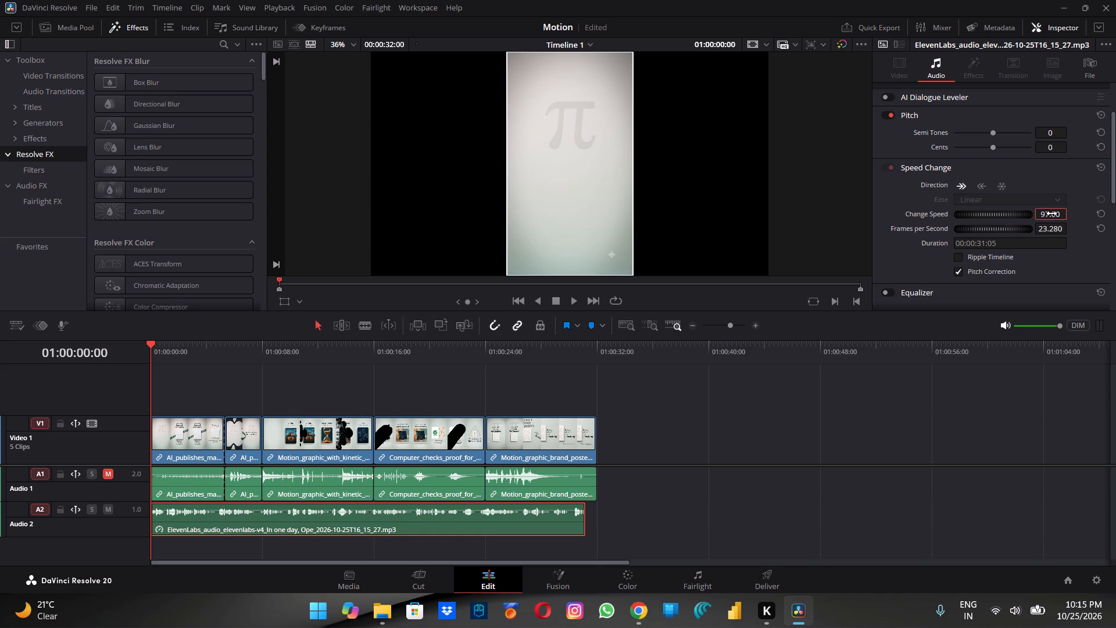
click(1049, 216)
key(BackSpace)
key(8)
key(Return)
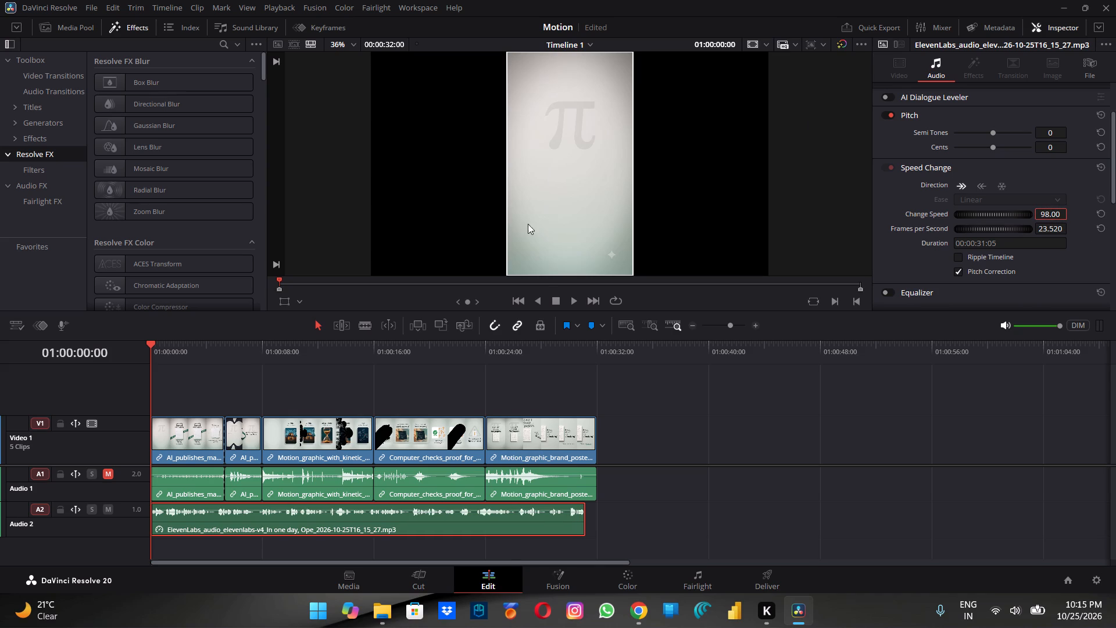
Play the timeline from the beginning to check the clips against the voiceover at its new speed.
click(574, 299)
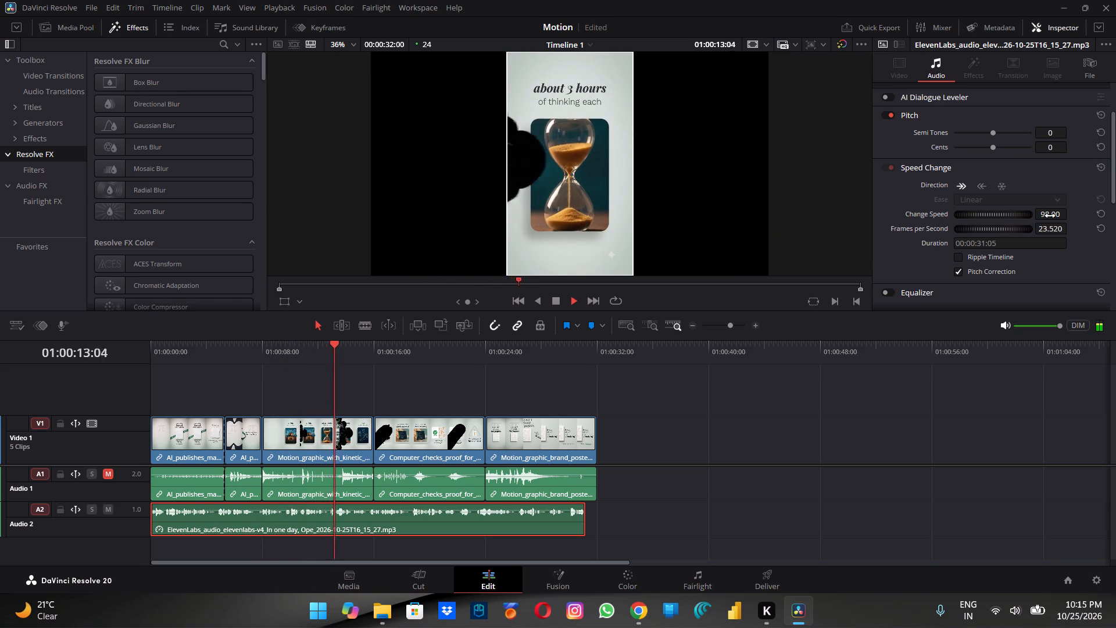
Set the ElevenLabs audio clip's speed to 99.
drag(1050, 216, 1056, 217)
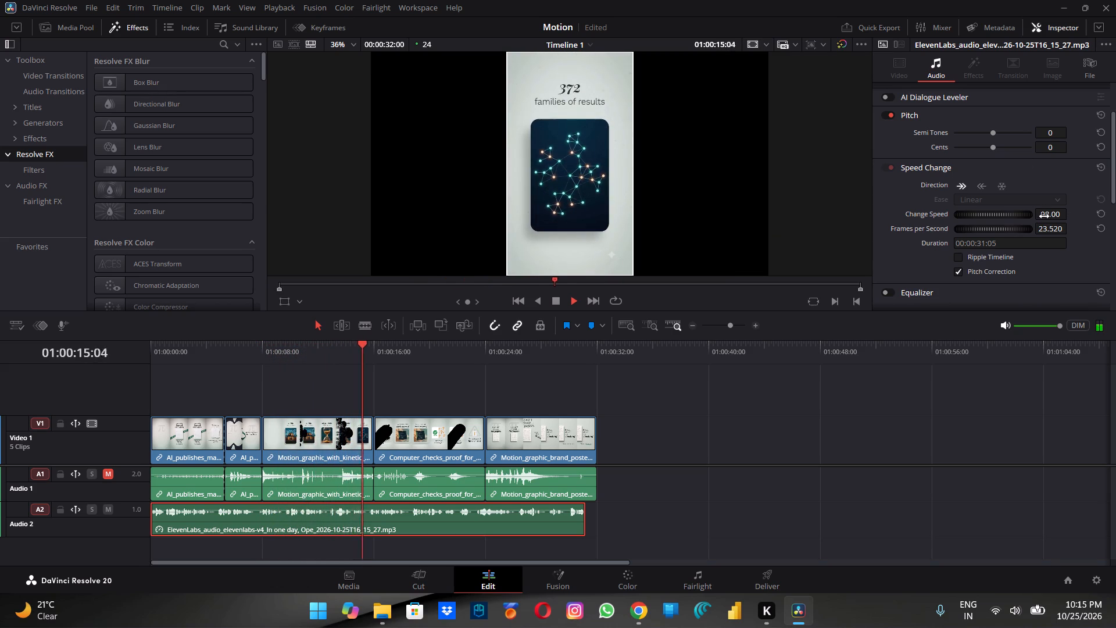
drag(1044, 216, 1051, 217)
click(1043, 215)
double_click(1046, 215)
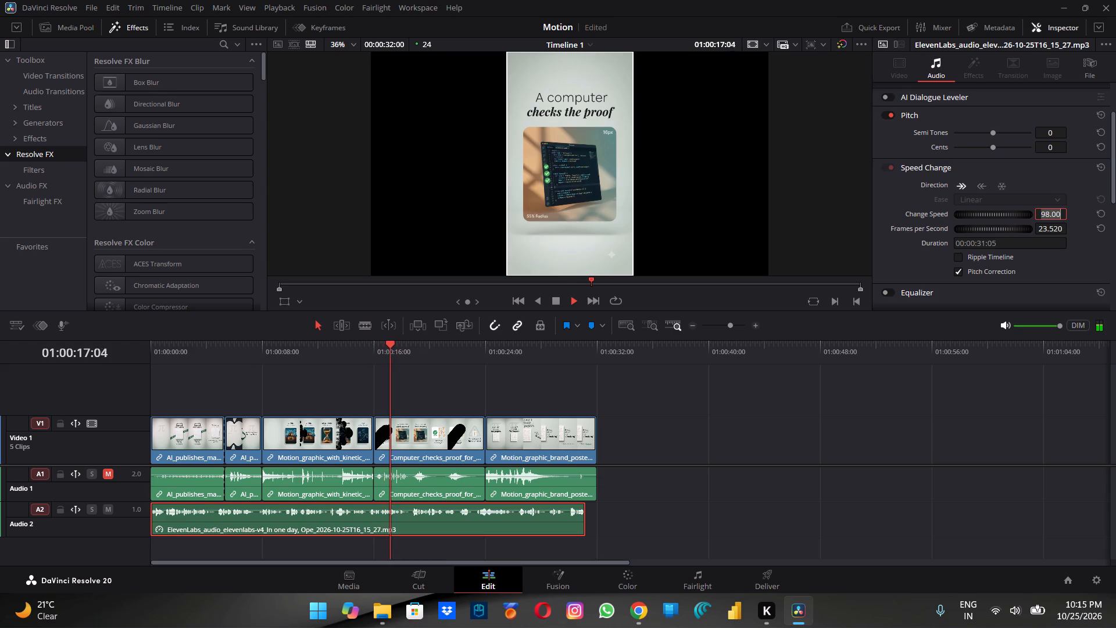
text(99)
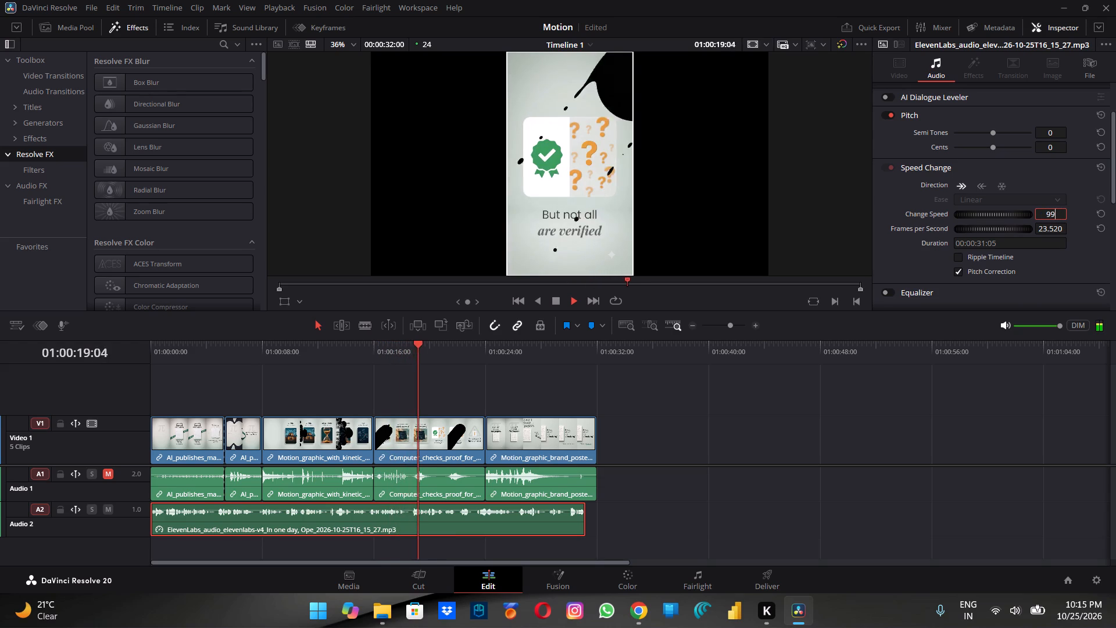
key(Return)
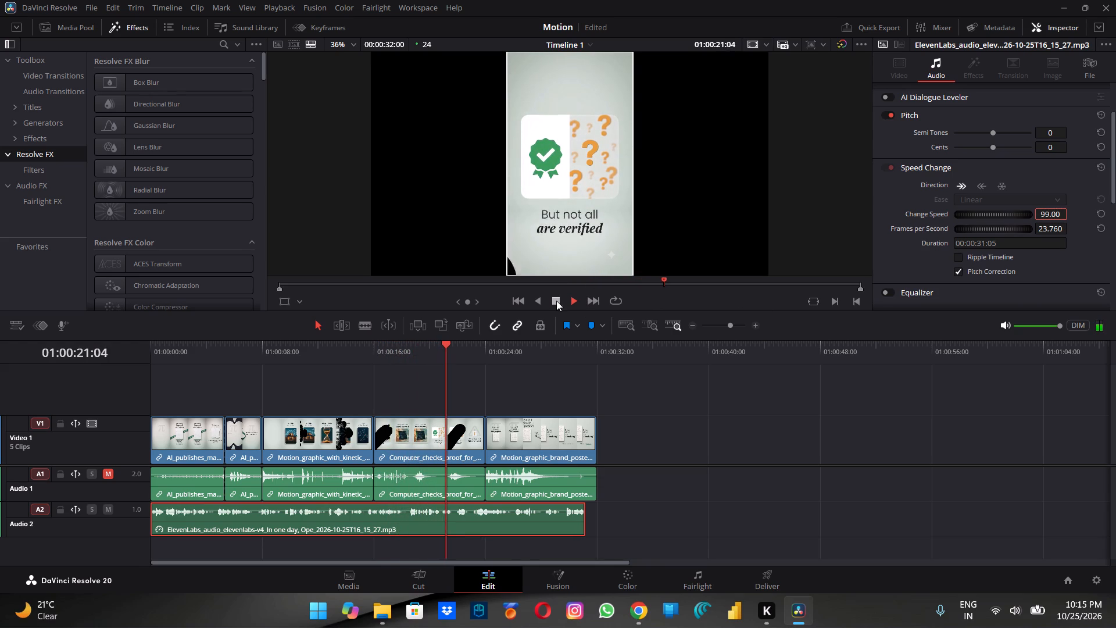
Play the timeline from the beginning through the "Some may still have errors" scene to check the voiceover sync.
click(556, 301)
drag(446, 346, 113, 348)
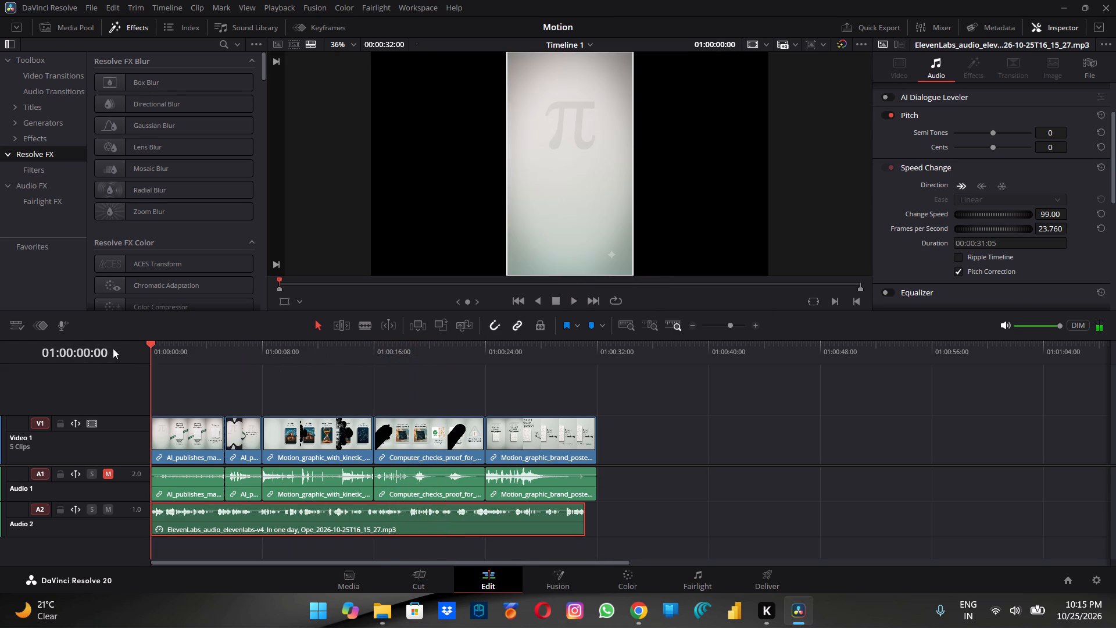
drag(113, 348, 101, 347)
click(569, 297)
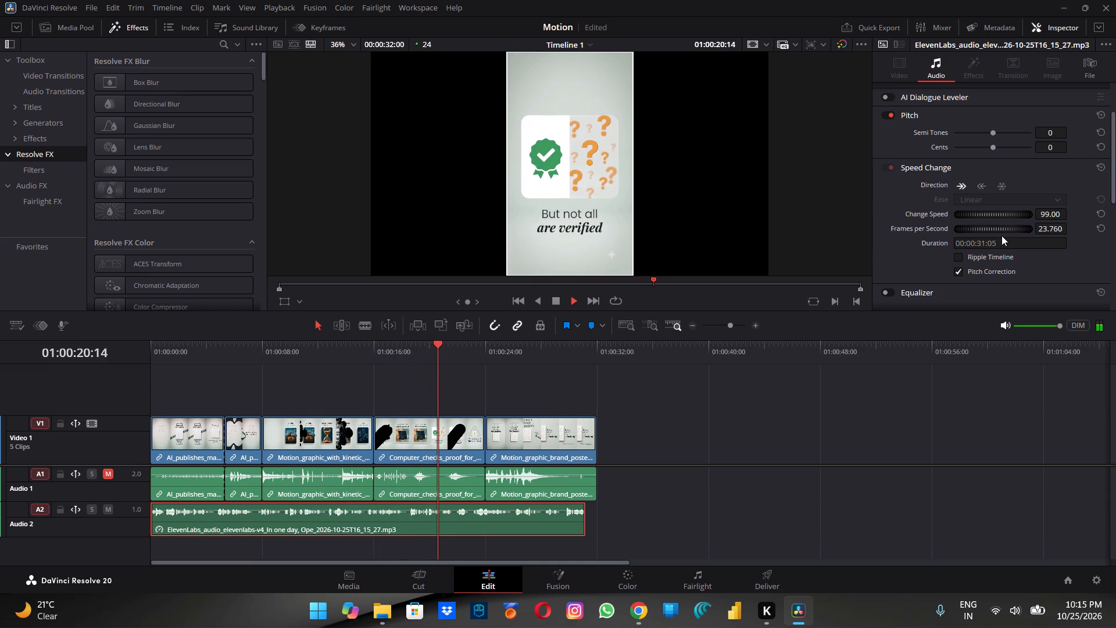
click(556, 304)
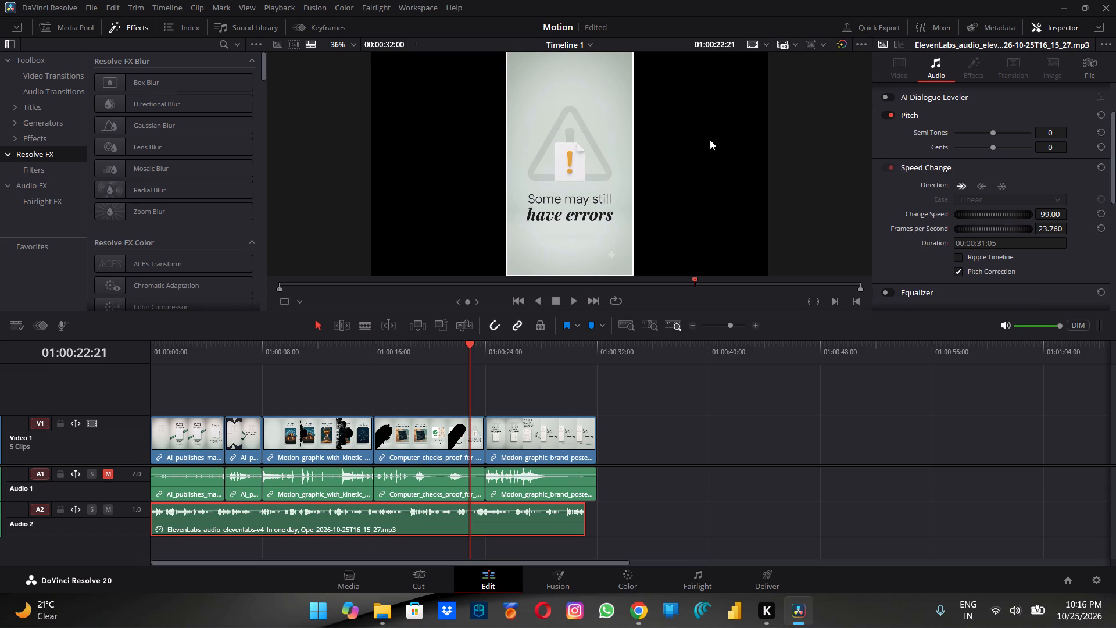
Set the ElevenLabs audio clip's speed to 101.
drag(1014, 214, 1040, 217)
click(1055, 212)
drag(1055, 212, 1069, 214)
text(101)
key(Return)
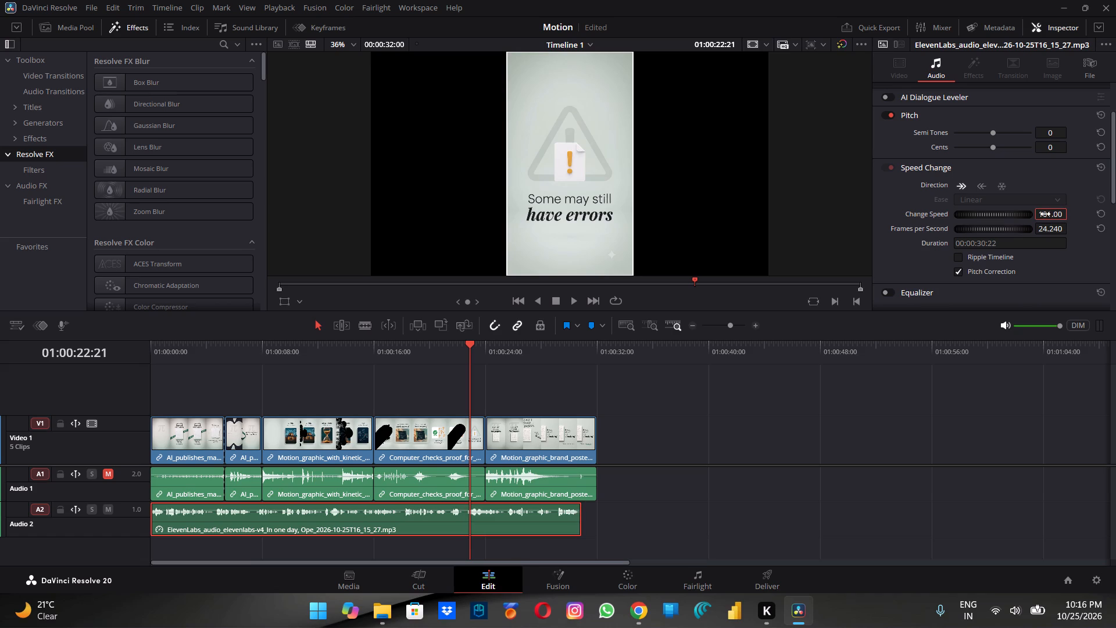
Play the timeline from the beginning past "Here's the part that matters" to check the voiceover sync, then replay the opening briefly.
drag(468, 345, 303, 351)
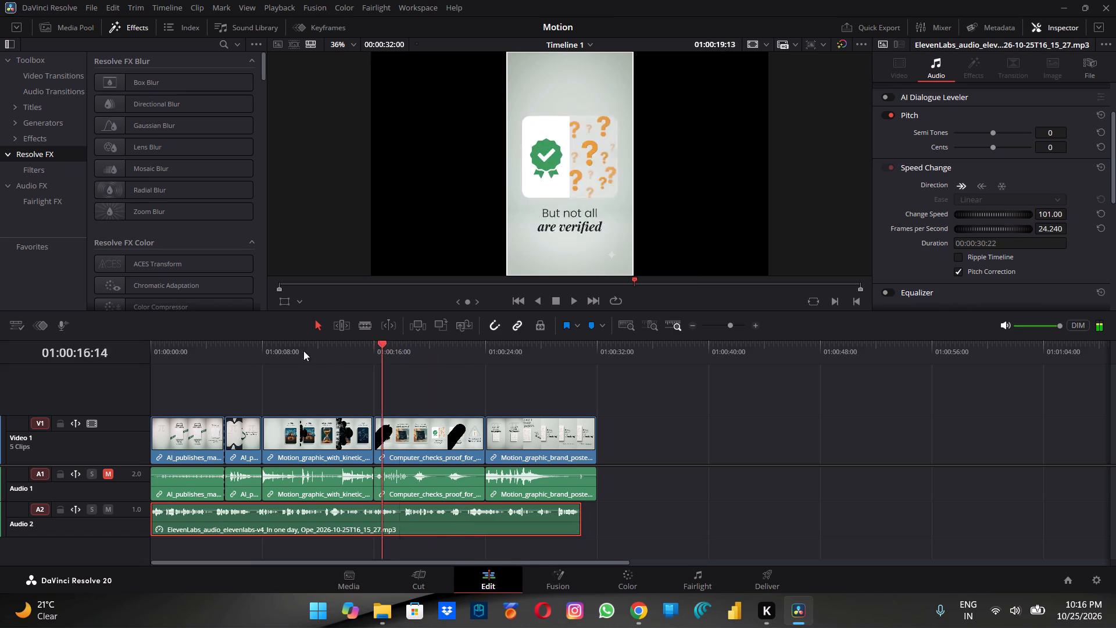
drag(303, 351, 94, 359)
click(568, 302)
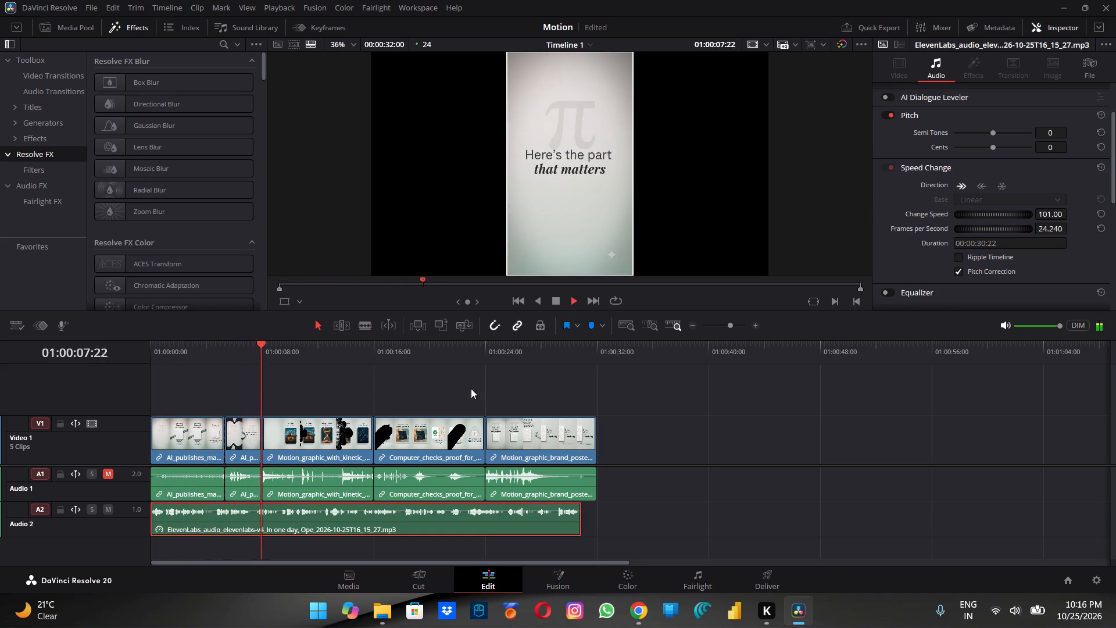
drag(271, 344, 137, 359)
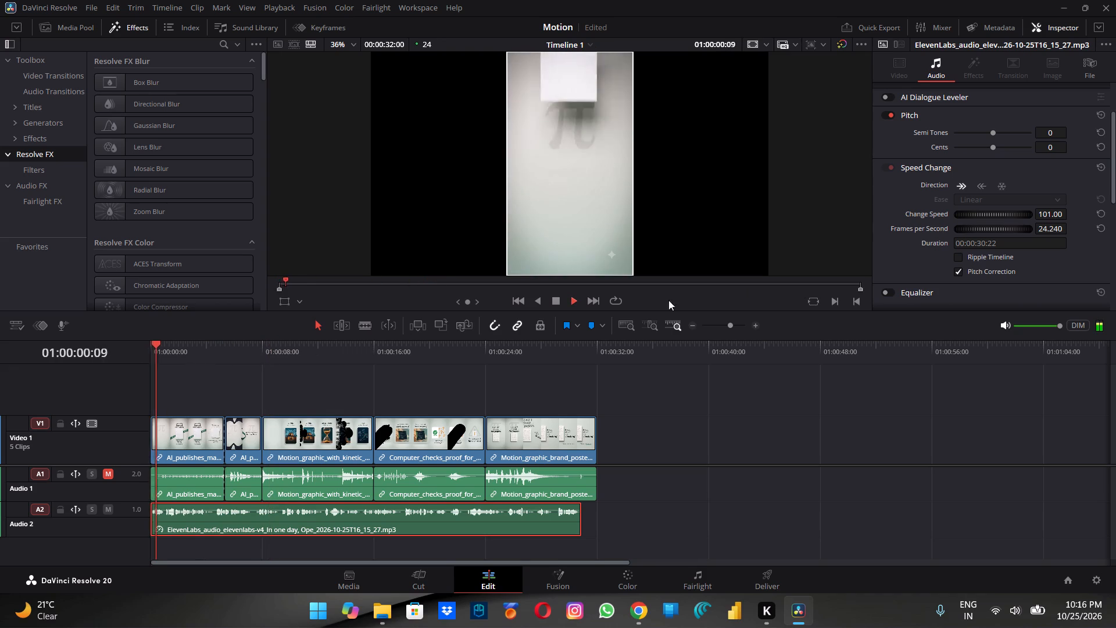
click(558, 304)
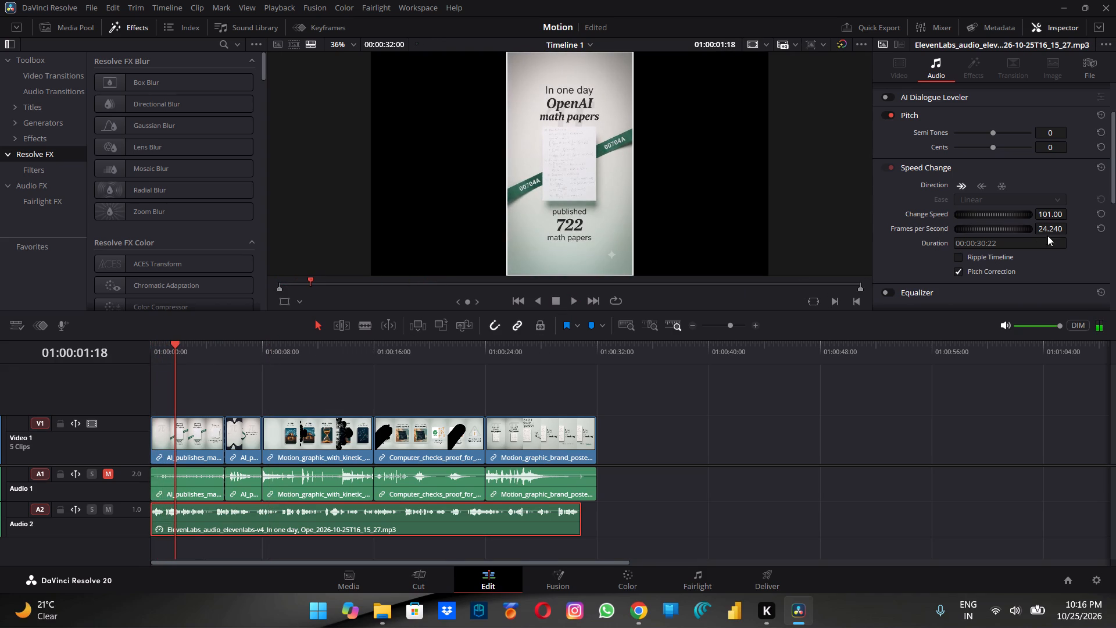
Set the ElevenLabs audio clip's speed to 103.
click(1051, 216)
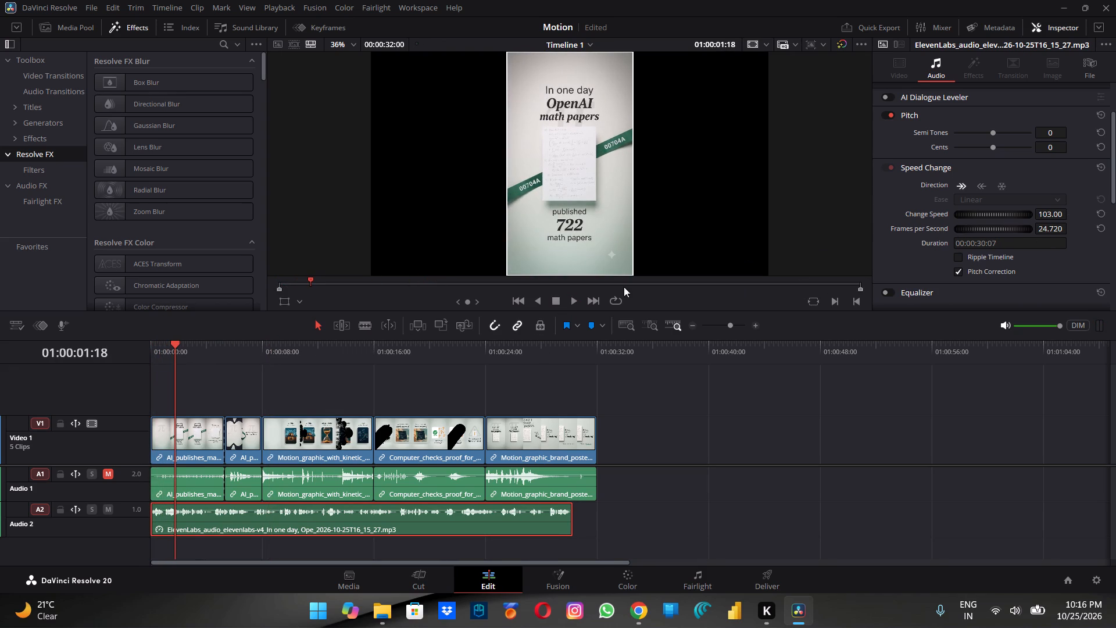
Play the opening through the "Written by an unreleased AI model" scene, then replay its start to check the voiceover sync.
click(570, 298)
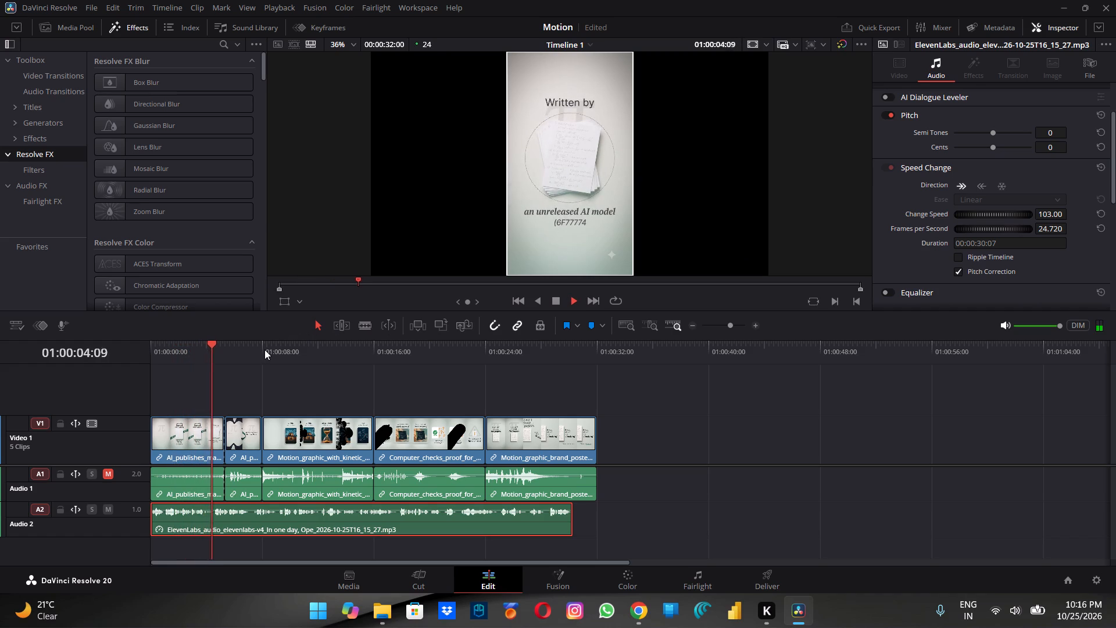
drag(221, 343, 157, 344)
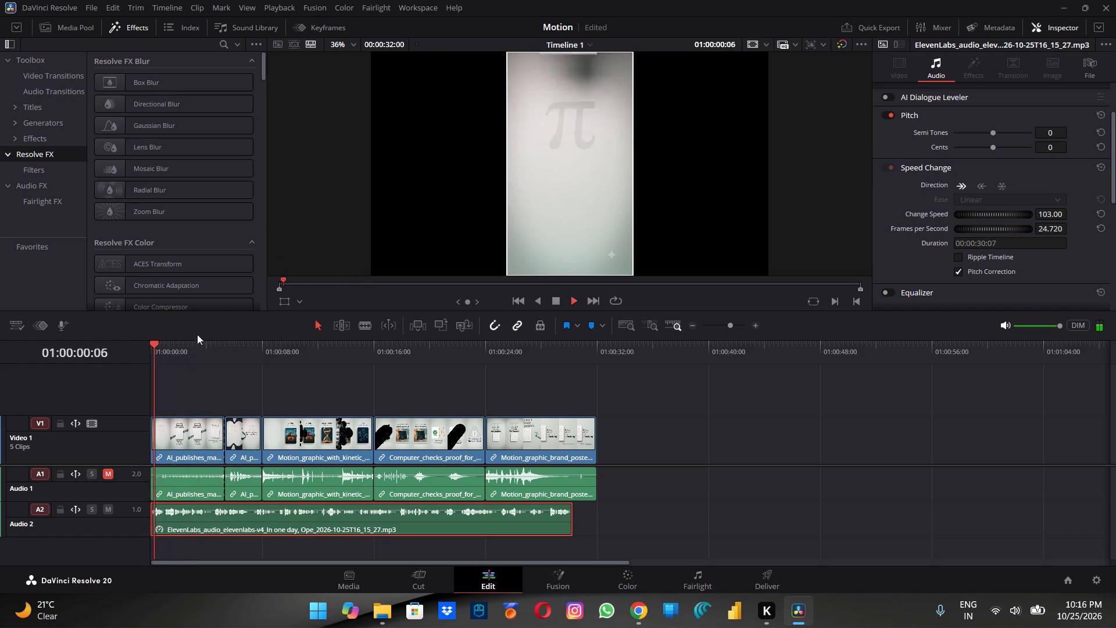
click(556, 303)
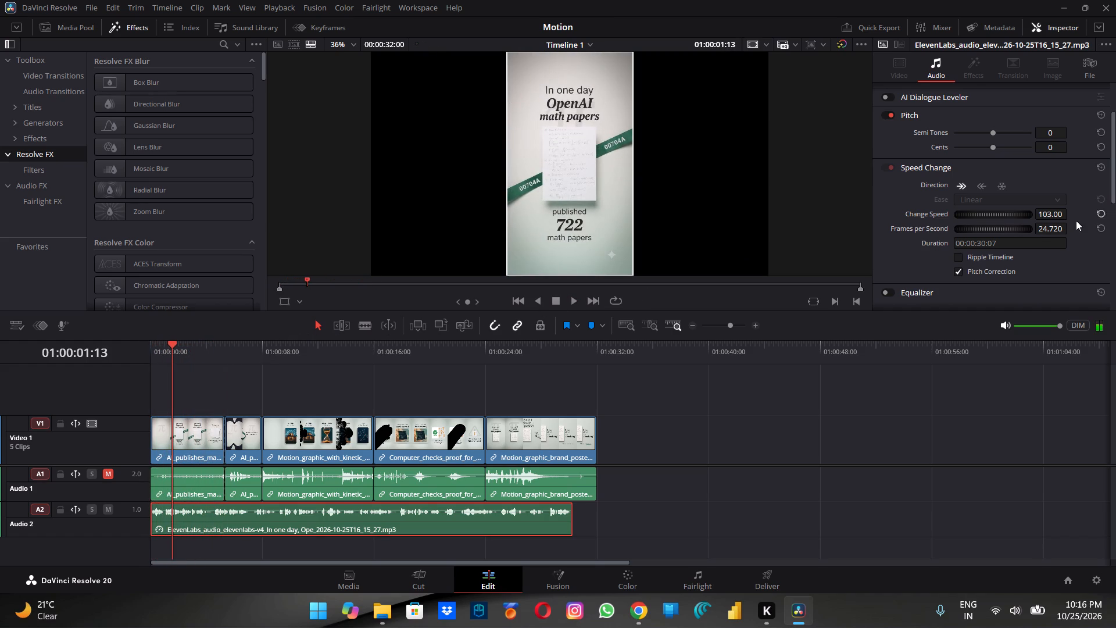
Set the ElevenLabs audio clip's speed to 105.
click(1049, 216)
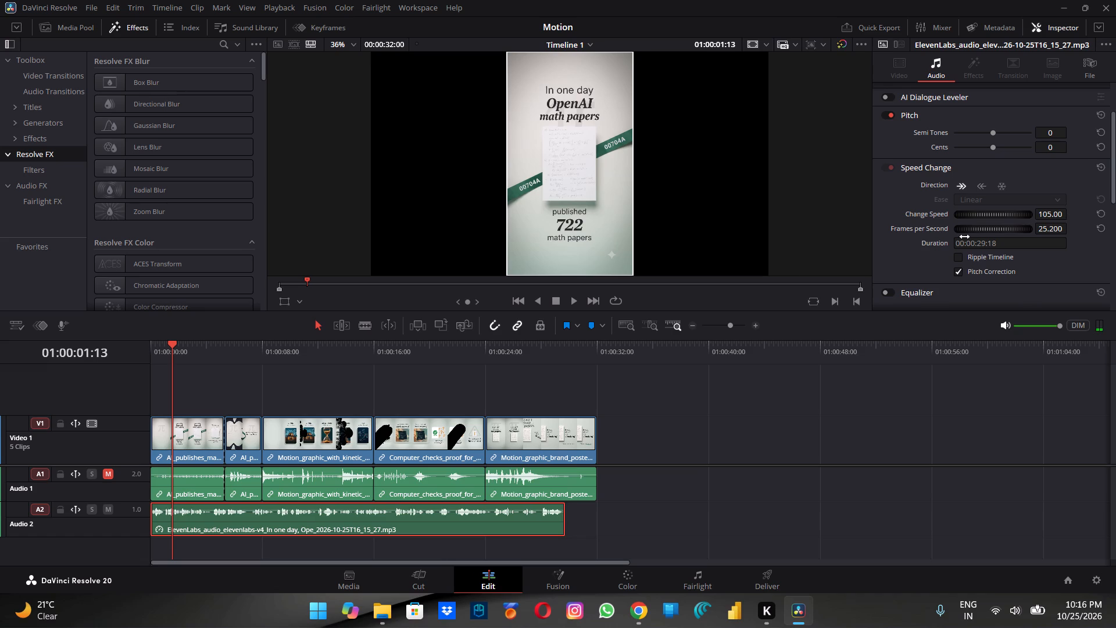
Play the timeline from the beginning past "Here's the part that matters", replay the opening, and return the playhead to 01:00:00:00.
drag(173, 344, 143, 344)
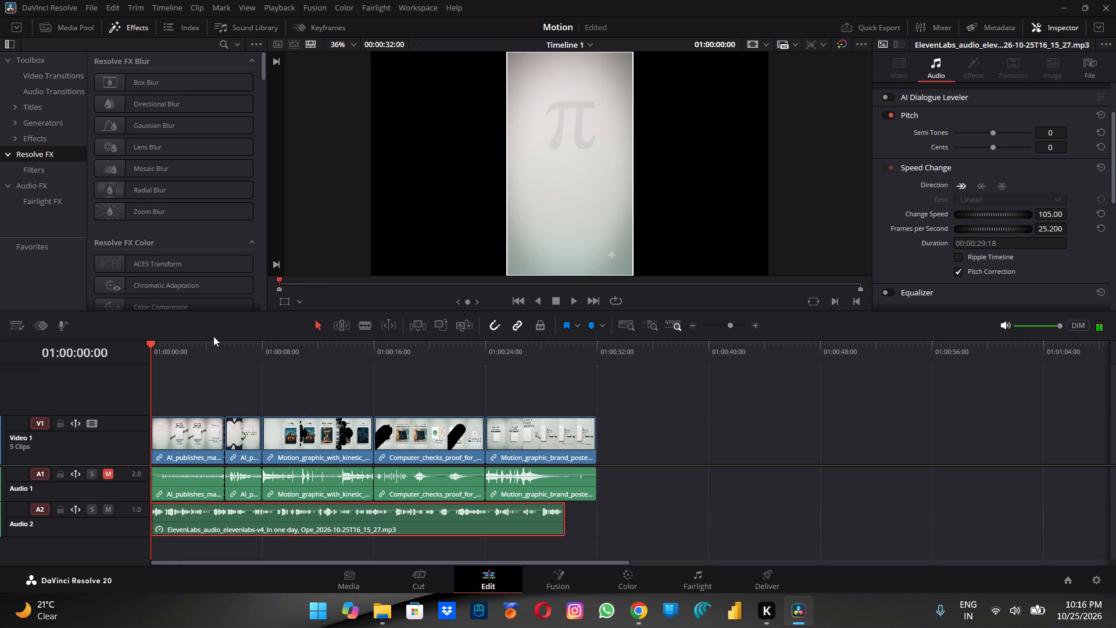
click(576, 295)
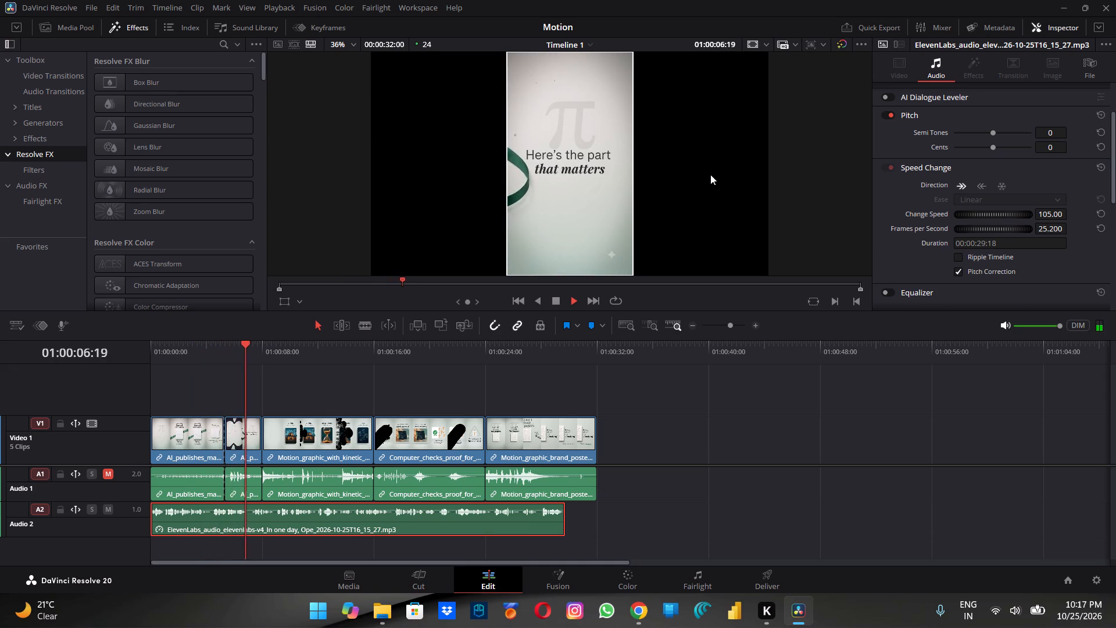
drag(265, 346, 170, 347)
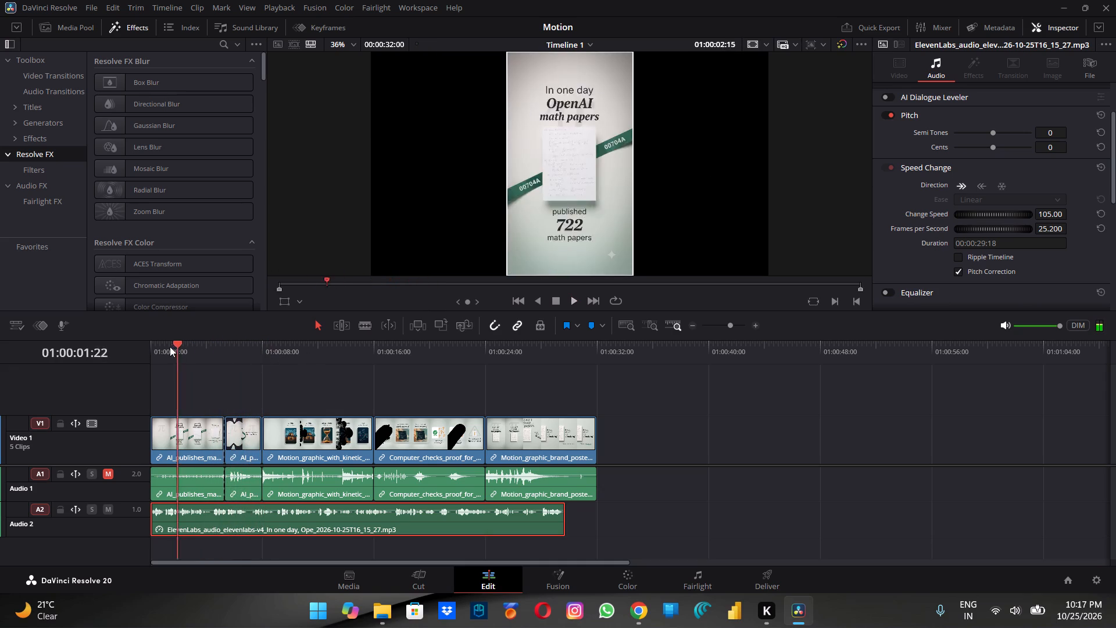
drag(170, 347, 149, 347)
click(654, 193)
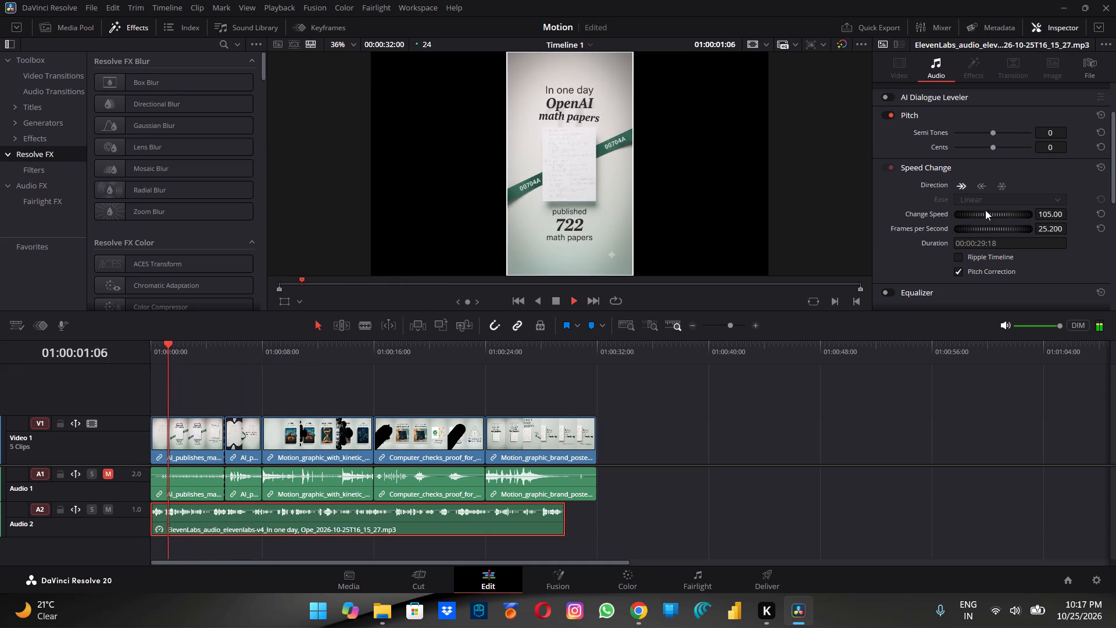
click(552, 299)
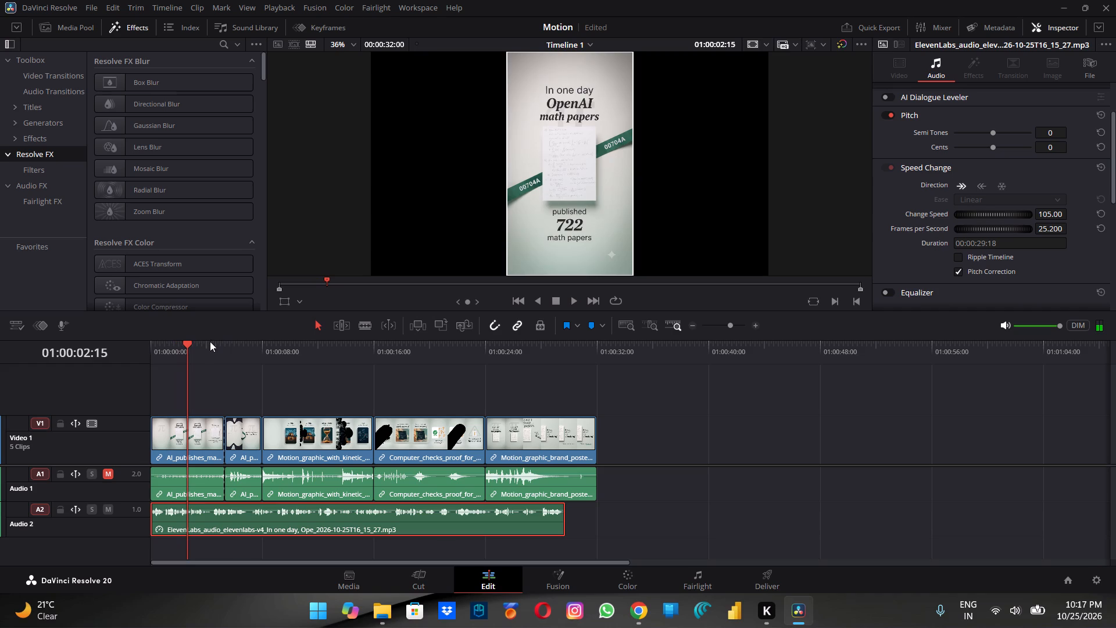
drag(185, 342, 131, 345)
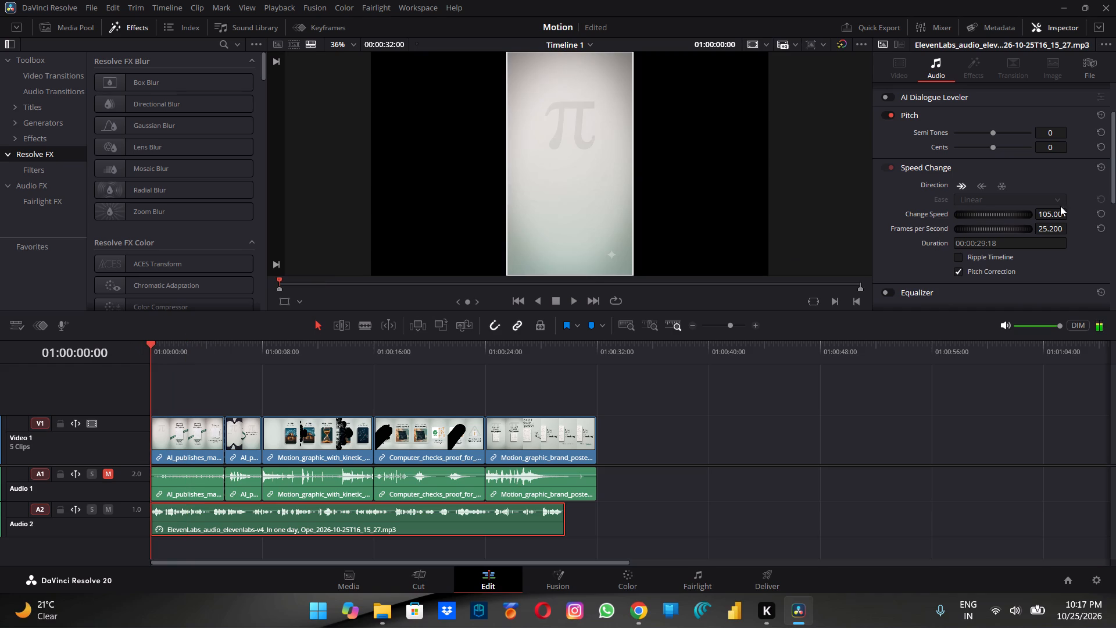
Set the ElevenLabs audio clip's speed to 111.
click(1053, 214)
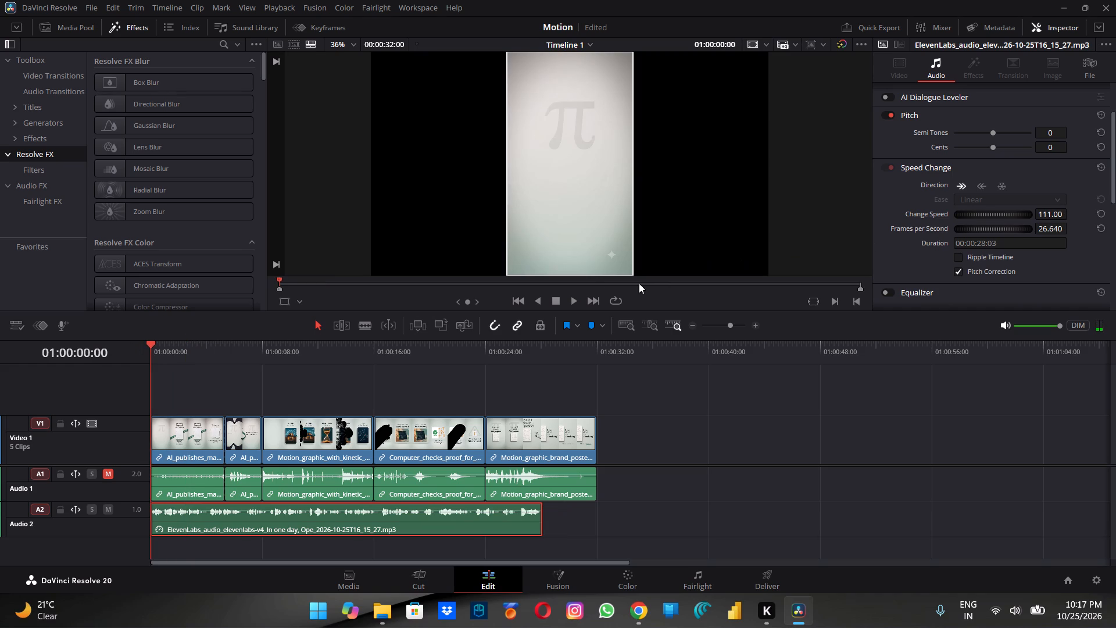
Play the whole timeline from the beginning to the end to check the clips against the voiceover.
click(573, 296)
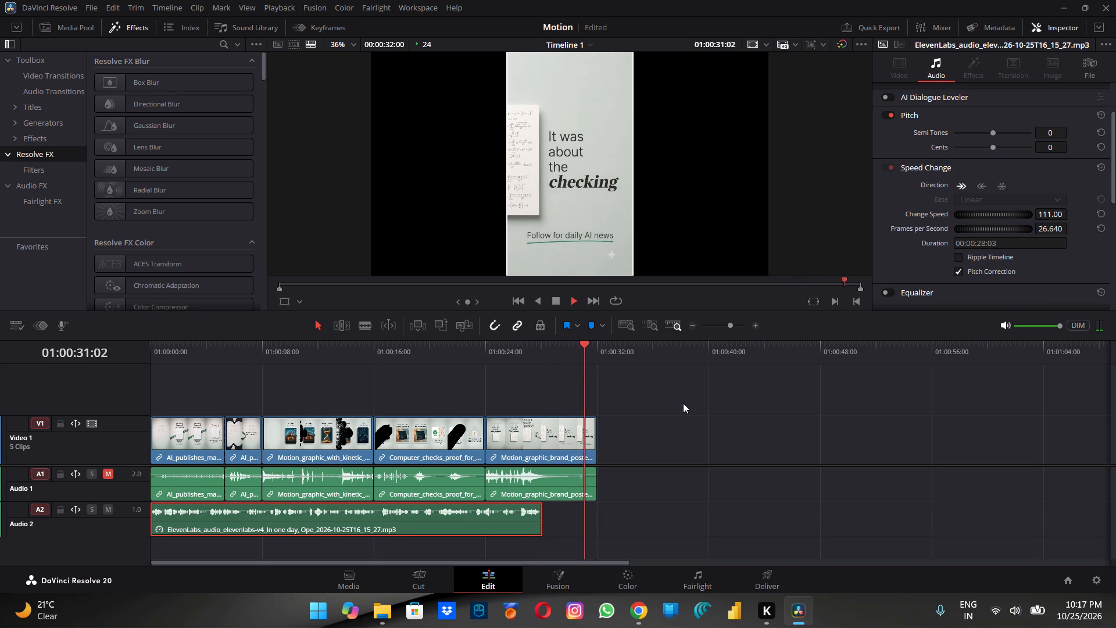
click(558, 295)
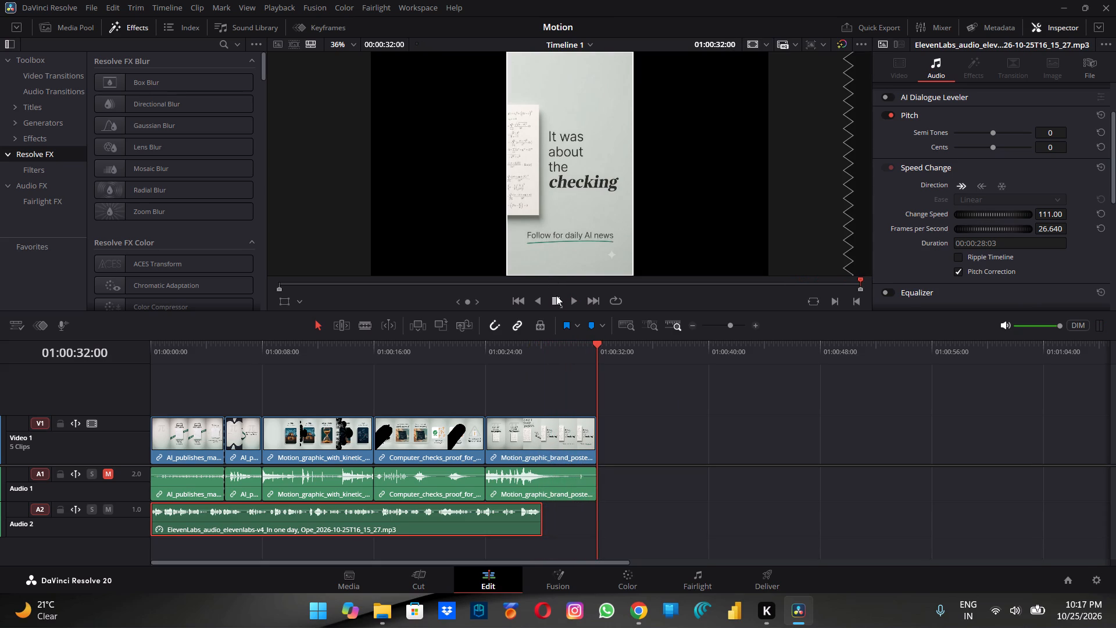
Set the video speed of the final Motion_graphic_brand clip on Video 1 to 106, then deselect it.
click(516, 449)
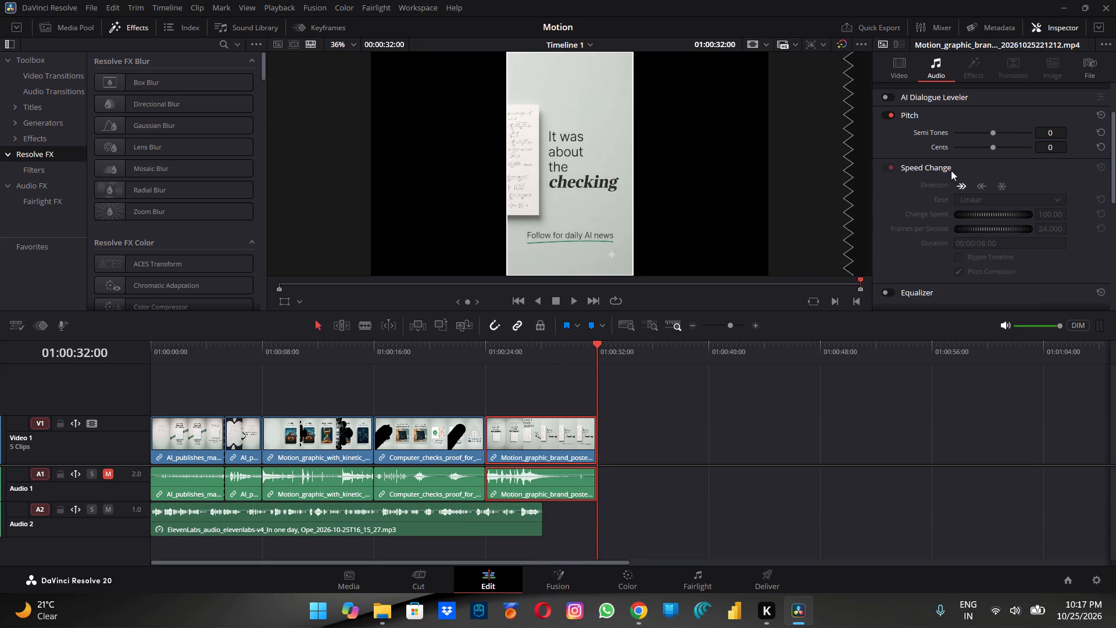
click(929, 191)
click(905, 71)
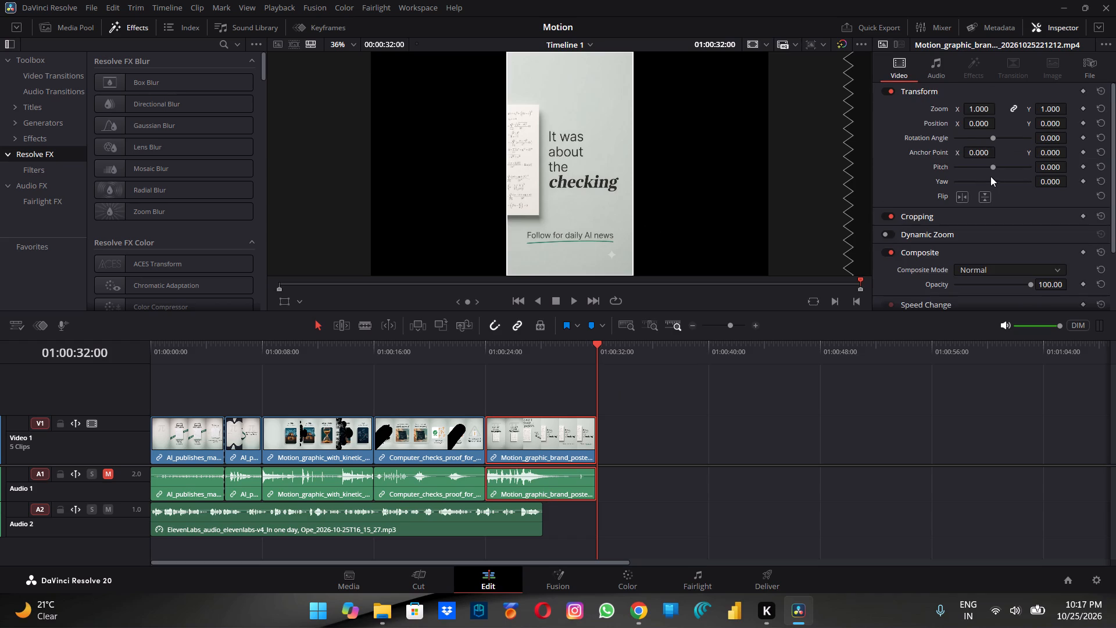
scroll(990, 245, down, 2)
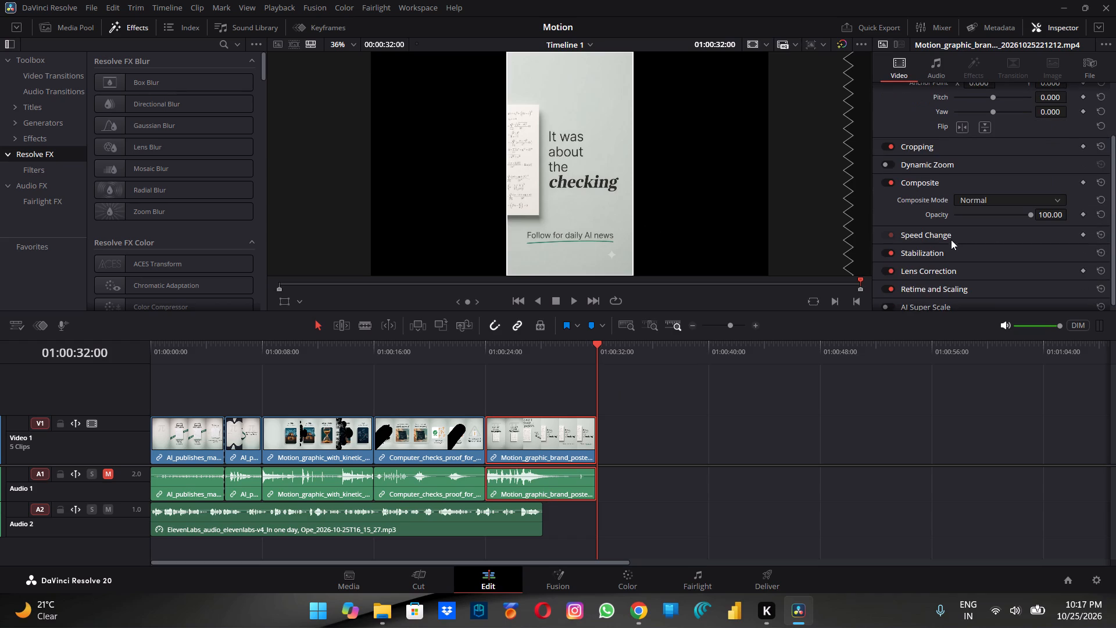
click(954, 235)
scroll(1000, 265, down, 1)
drag(993, 246, 1003, 246)
click(1046, 247)
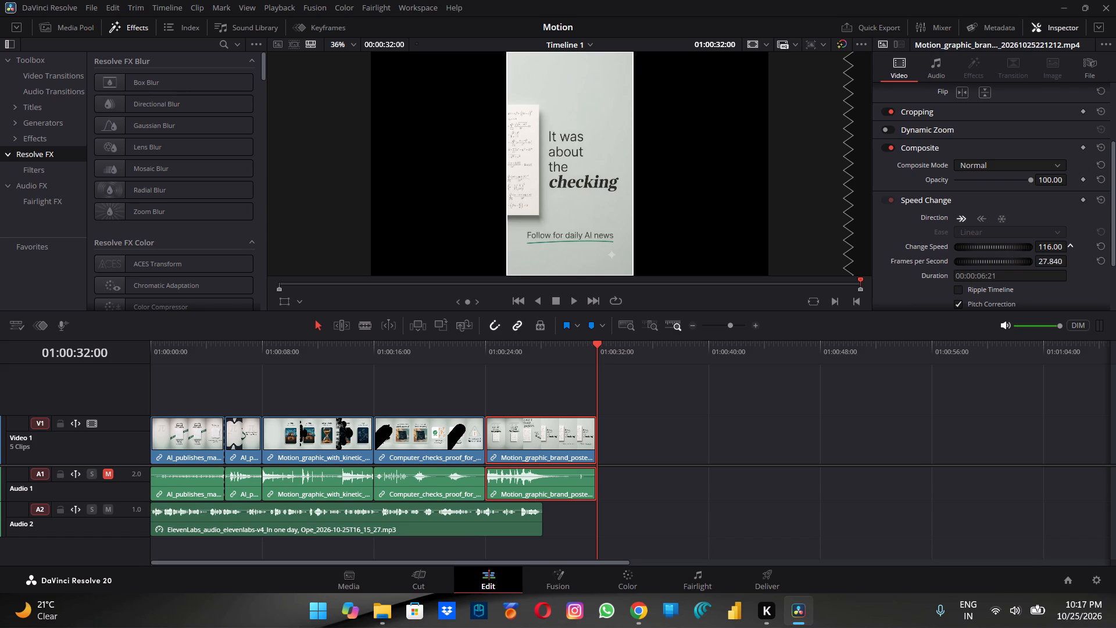
click(632, 421)
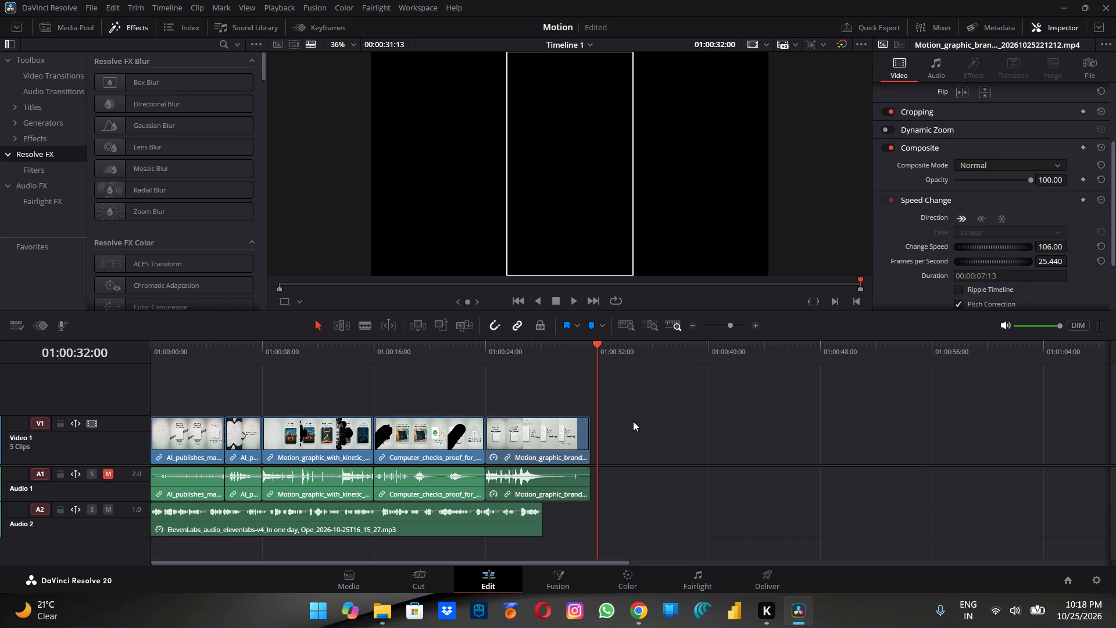
Set the speed of the final Motion_graphic_brand clip on Video 1 to 111, playing the ending before and after the change.
drag(599, 344, 471, 354)
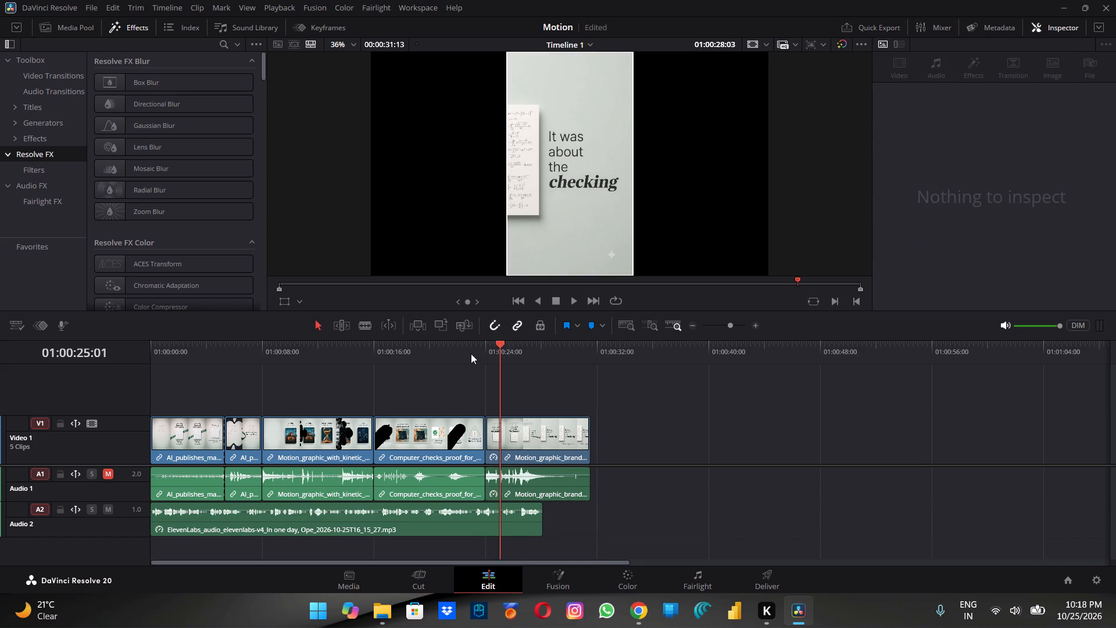
drag(471, 354, 466, 355)
click(570, 300)
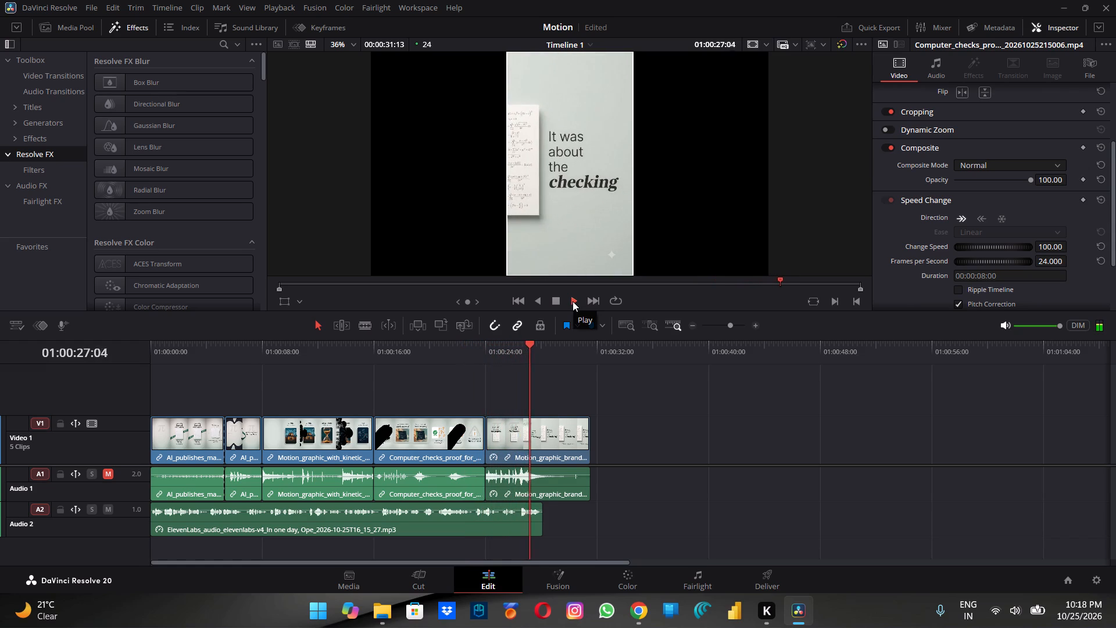
click(559, 301)
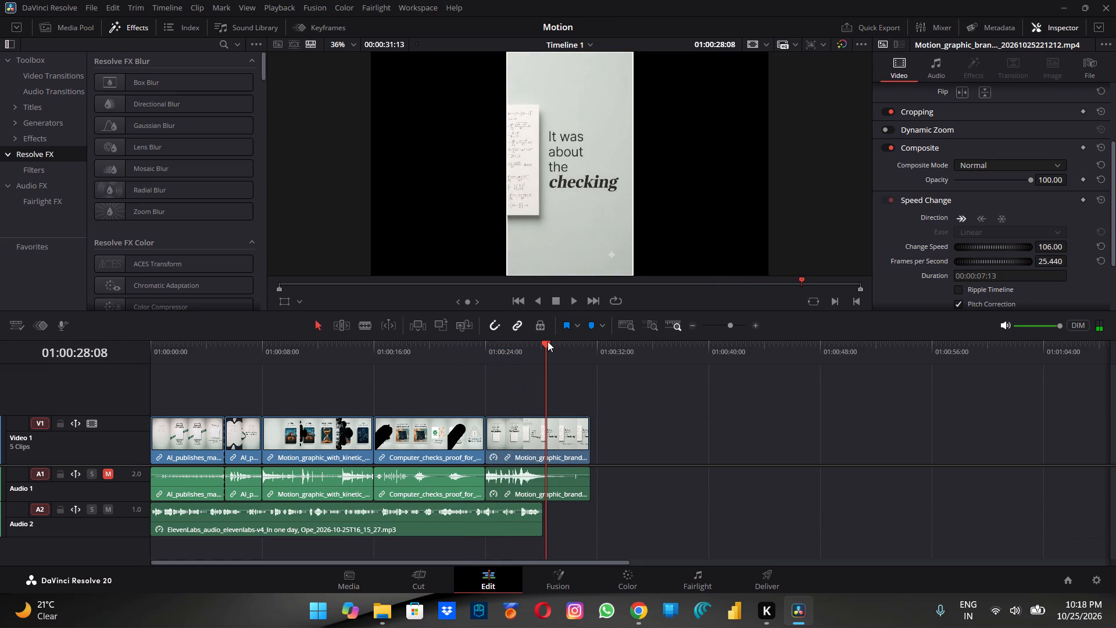
drag(548, 341, 485, 355)
click(531, 424)
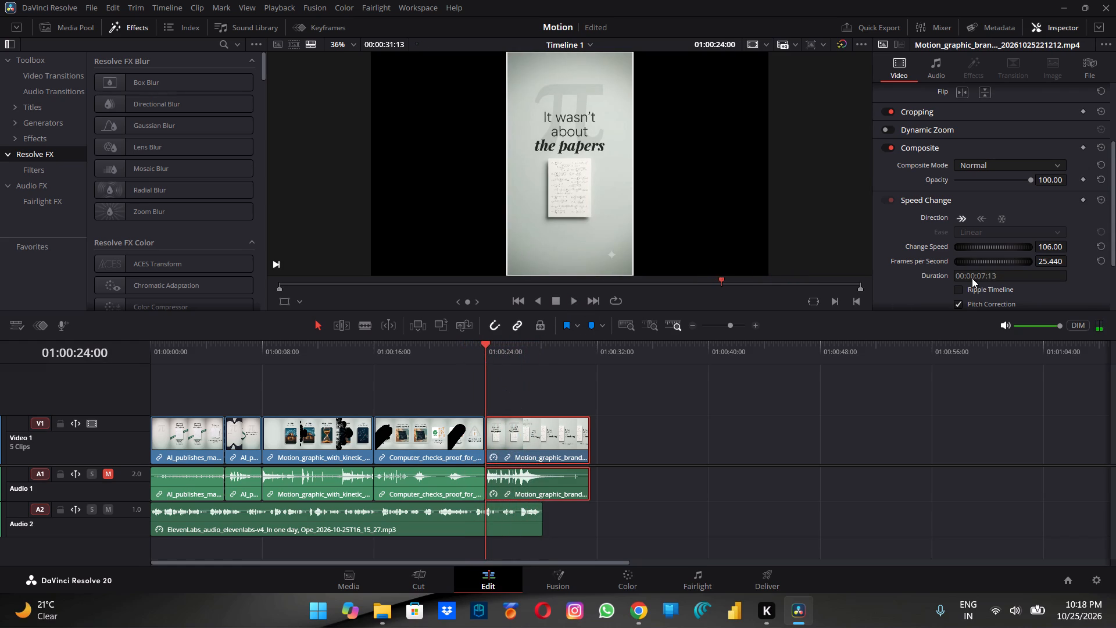
click(1047, 250)
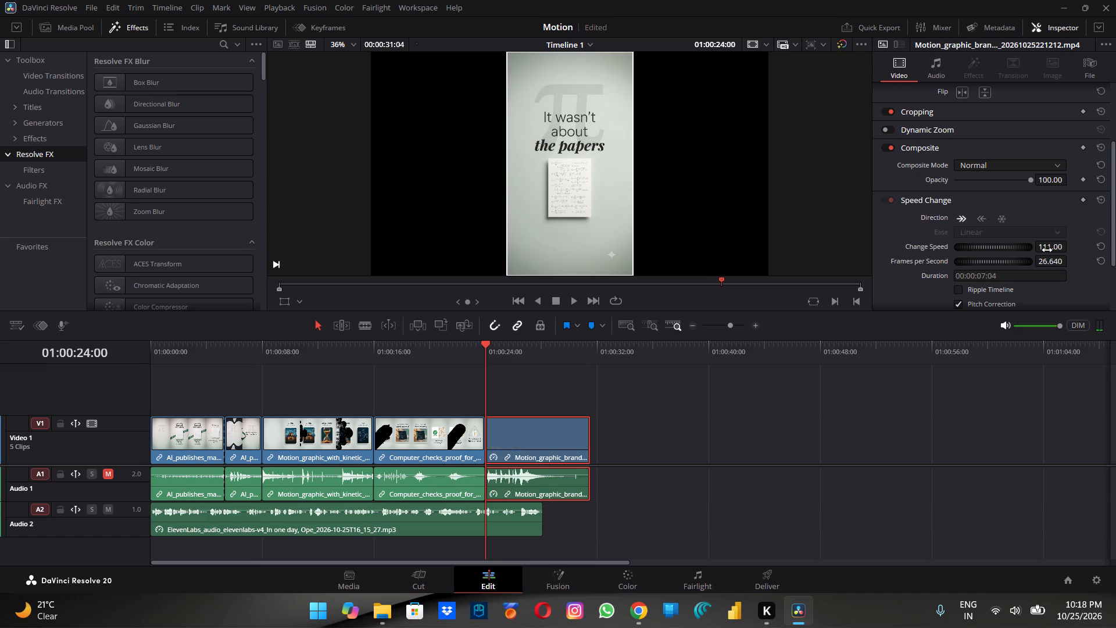
drag(485, 343, 450, 351)
click(578, 304)
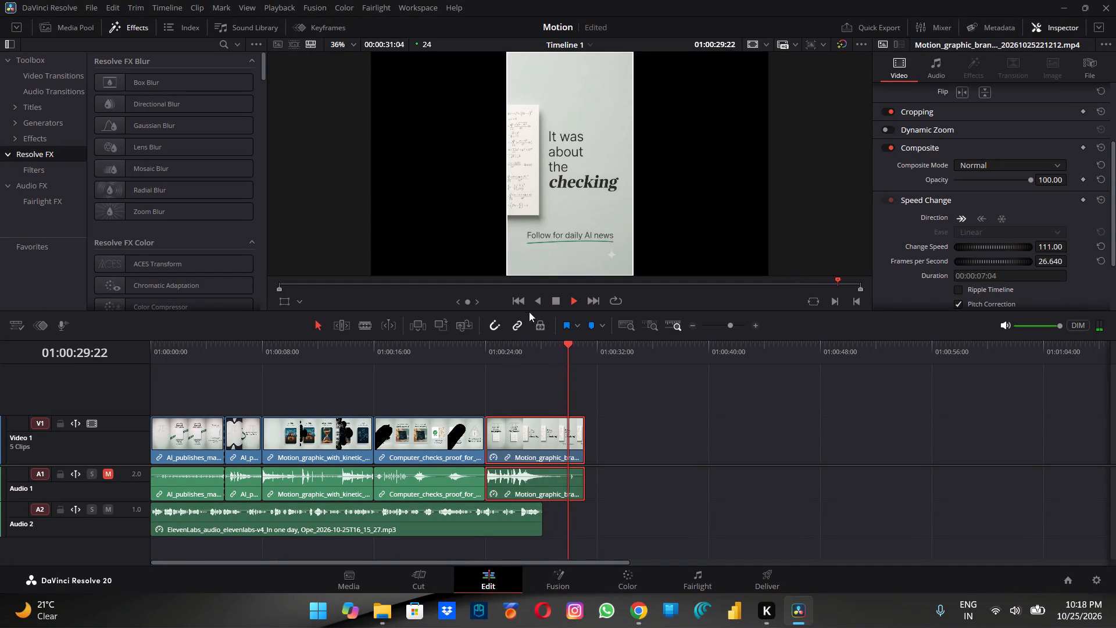
click(551, 300)
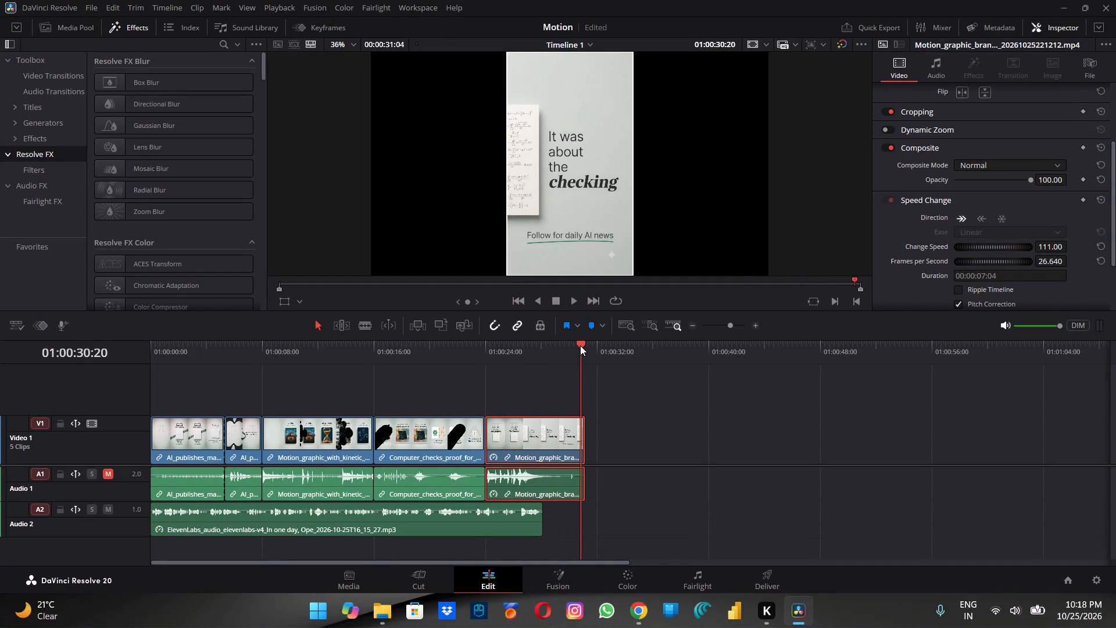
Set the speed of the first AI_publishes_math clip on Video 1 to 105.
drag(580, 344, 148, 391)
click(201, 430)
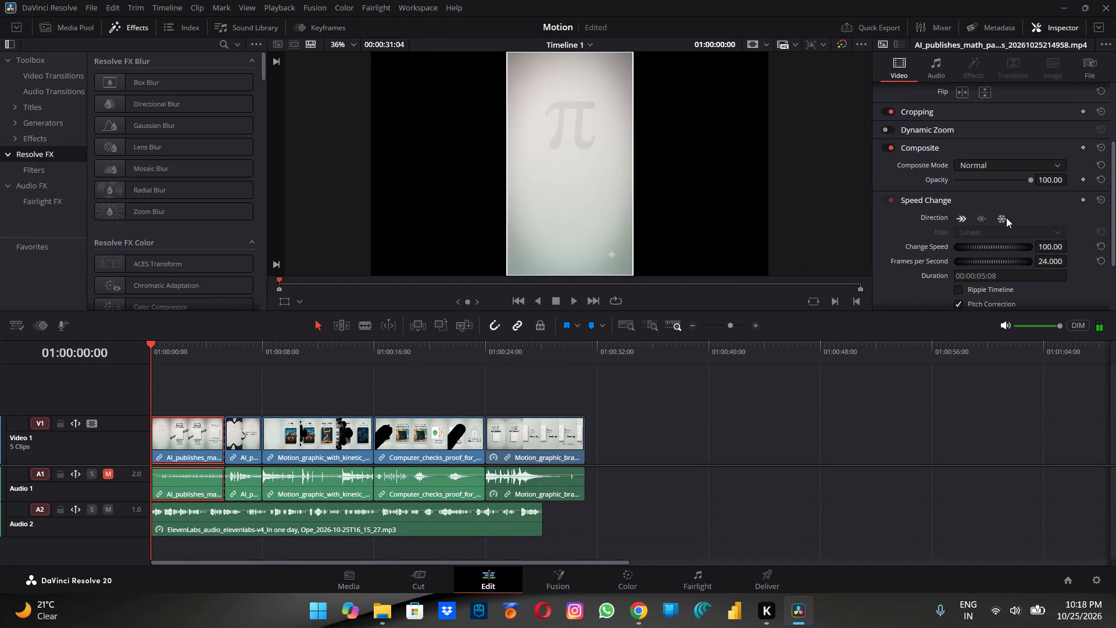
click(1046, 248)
Speed up the second, shorter AI_publishes_math clip on Video 1.
click(251, 451)
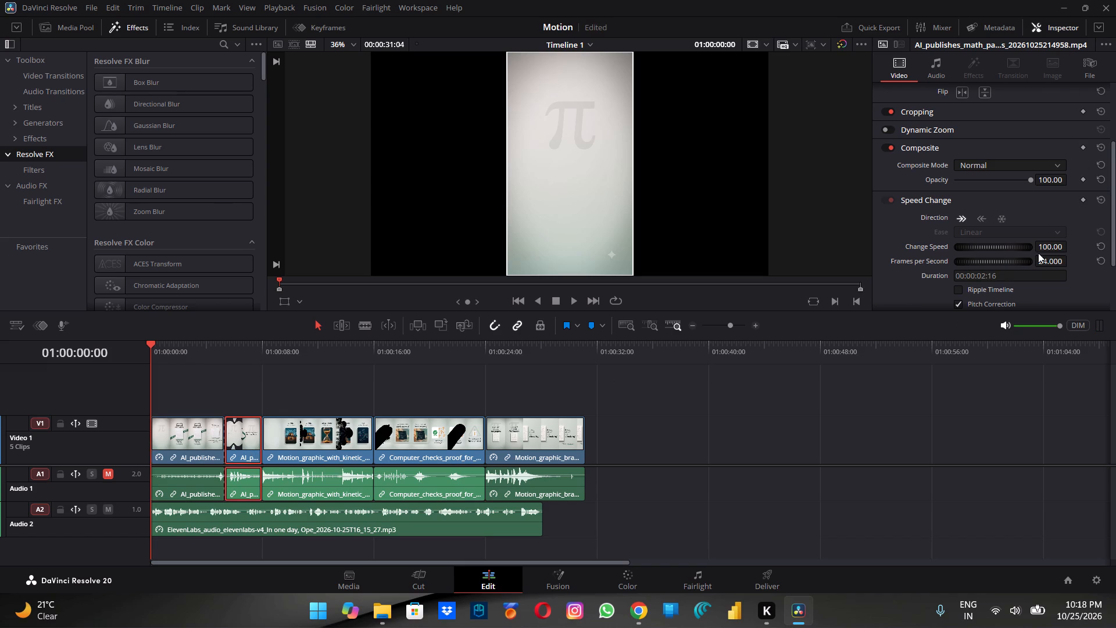
click(1046, 250)
Set the Motion_graphic_with_kinetic clip's speed to 107 and the Computer_checks_proof clip's speed to 105.
click(327, 445)
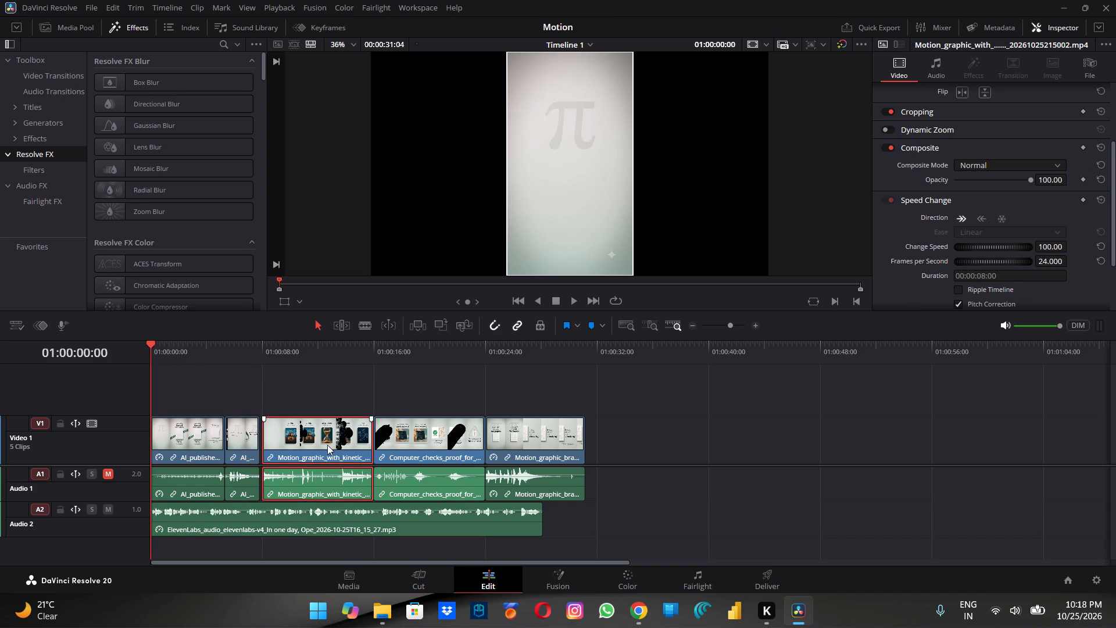
click(1054, 249)
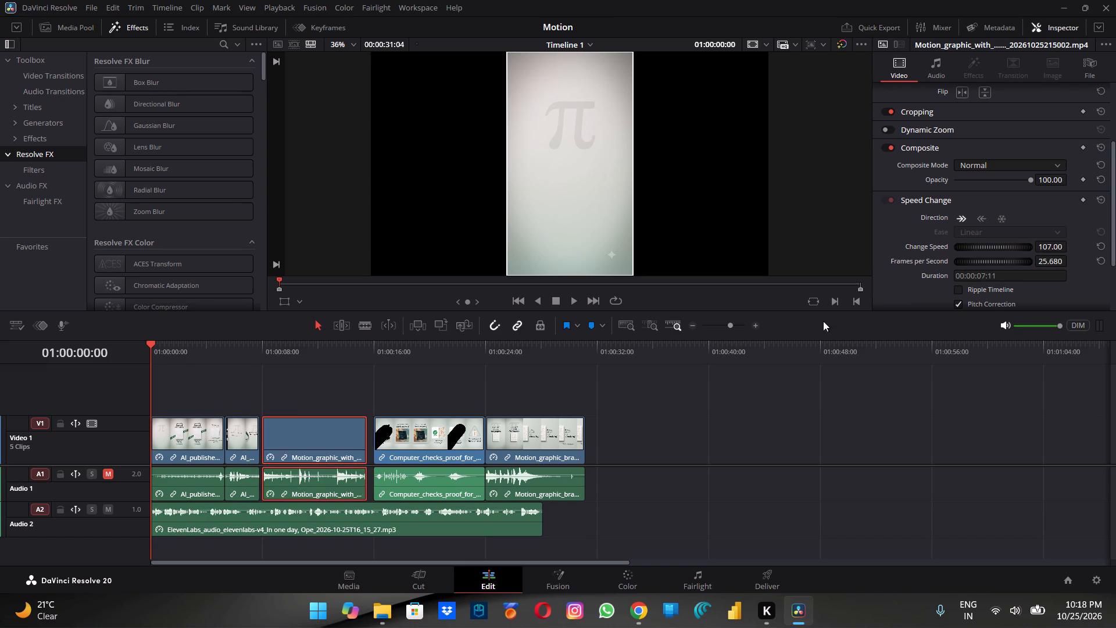
click(442, 436)
click(1056, 251)
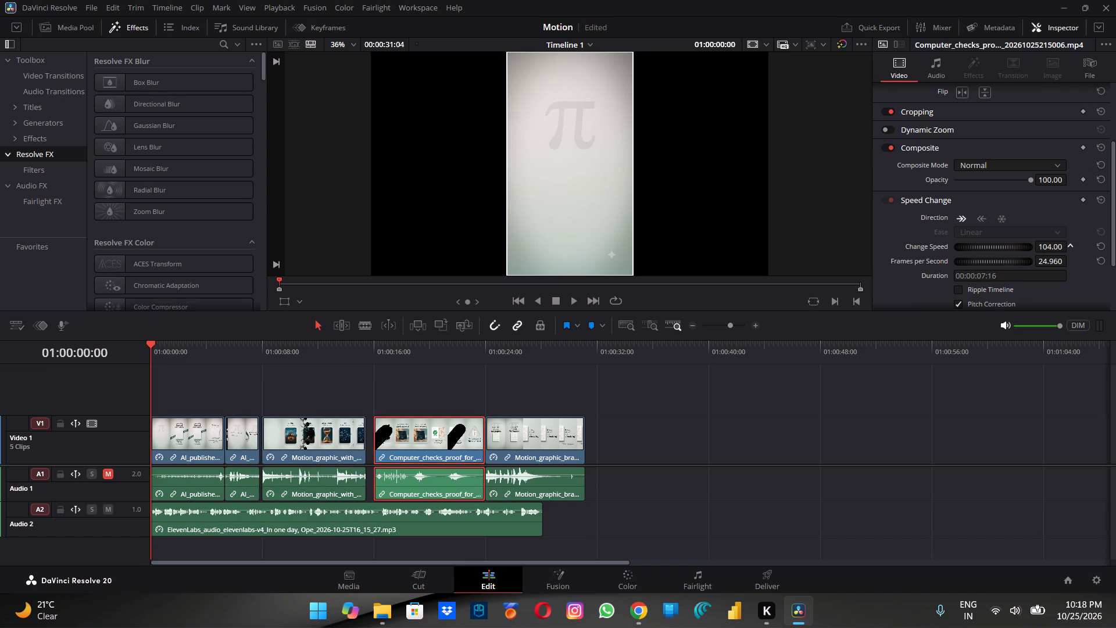
click(870, 429)
Move the Computer_checks_proof clip earlier against the third clip, and the final Motion_graphic_brand clip directly after it, closing the gaps.
drag(414, 449, 405, 449)
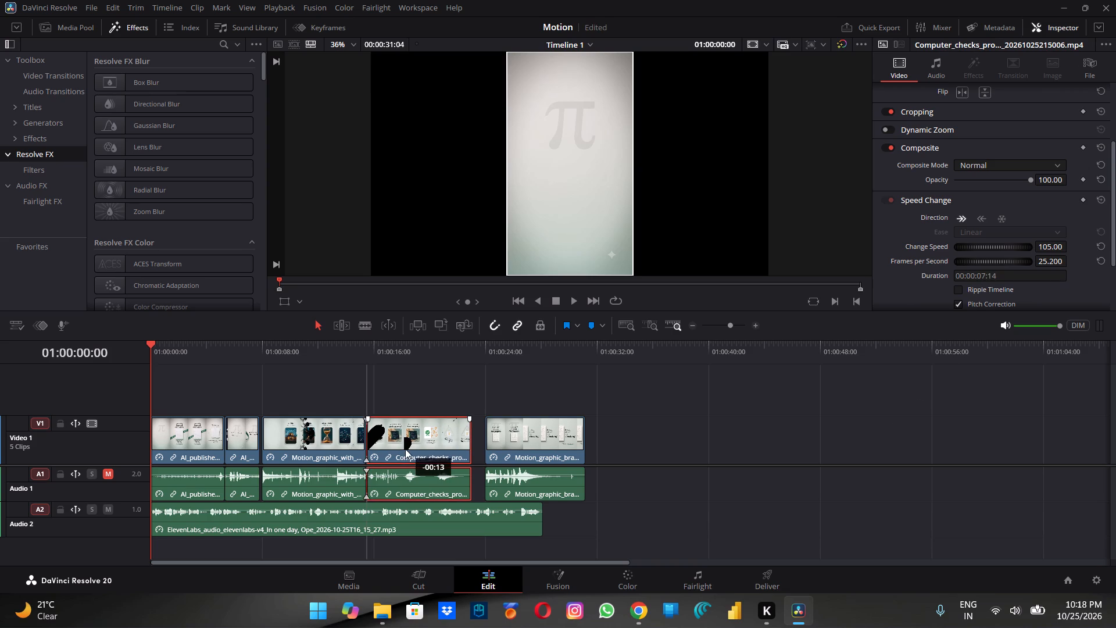
drag(405, 449, 403, 449)
drag(517, 431, 504, 431)
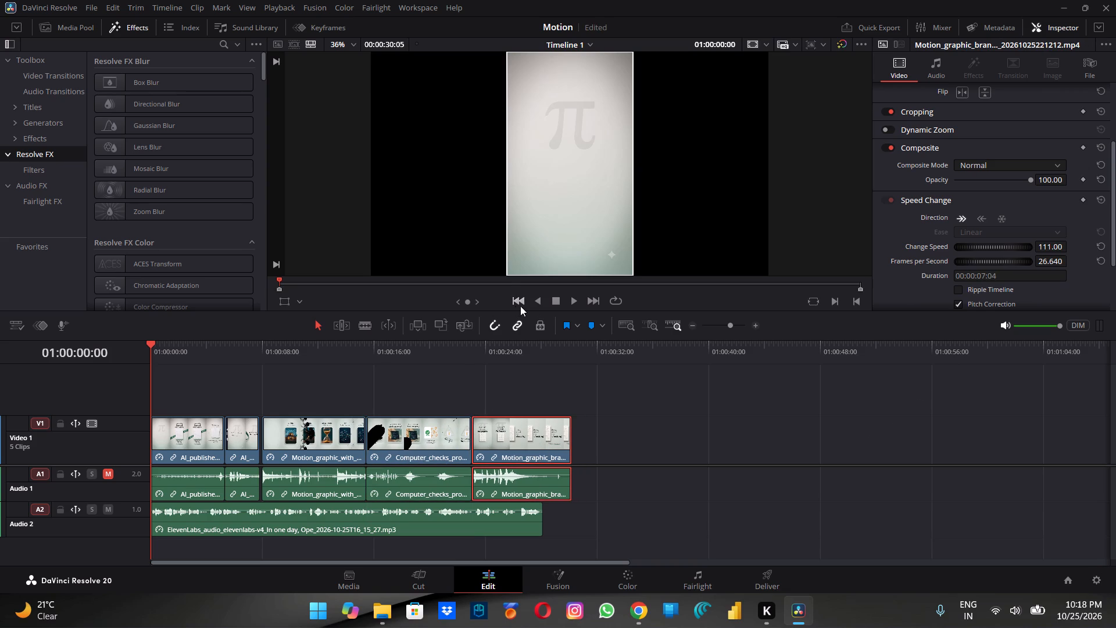
Play the opening up to "Here's the part that matters" and set the first AI_publishes_math clip's speed to 98.
click(570, 298)
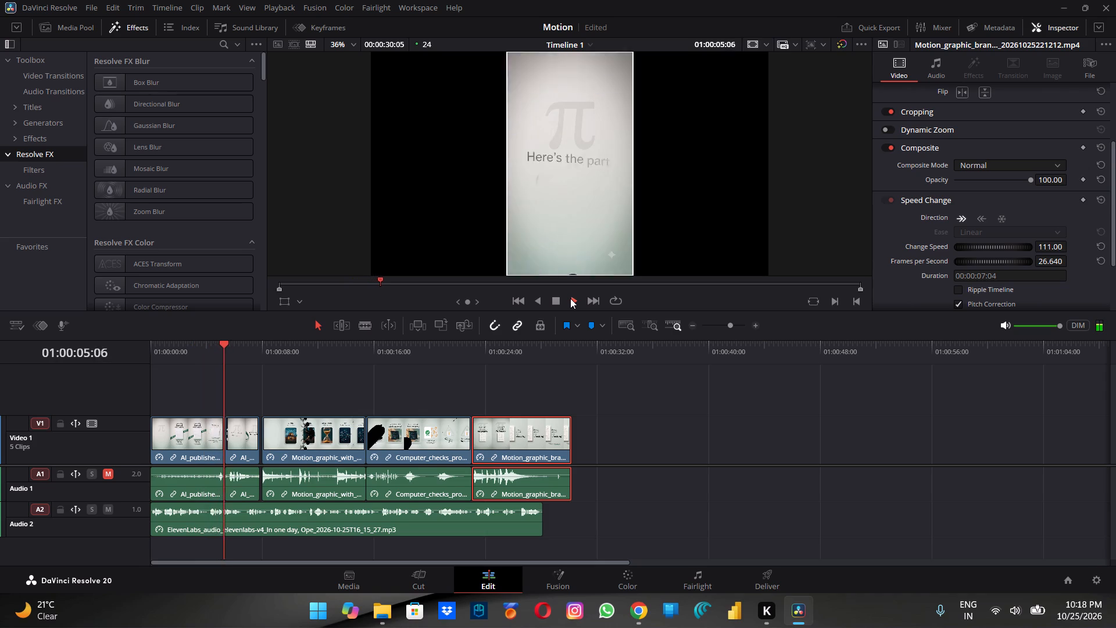
click(561, 301)
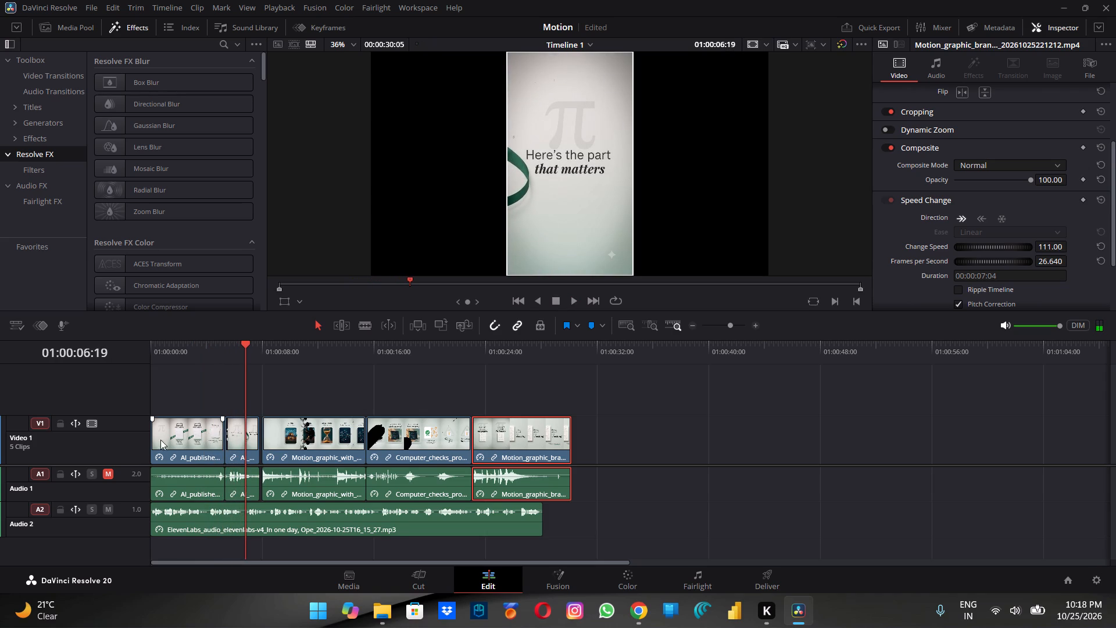
click(184, 434)
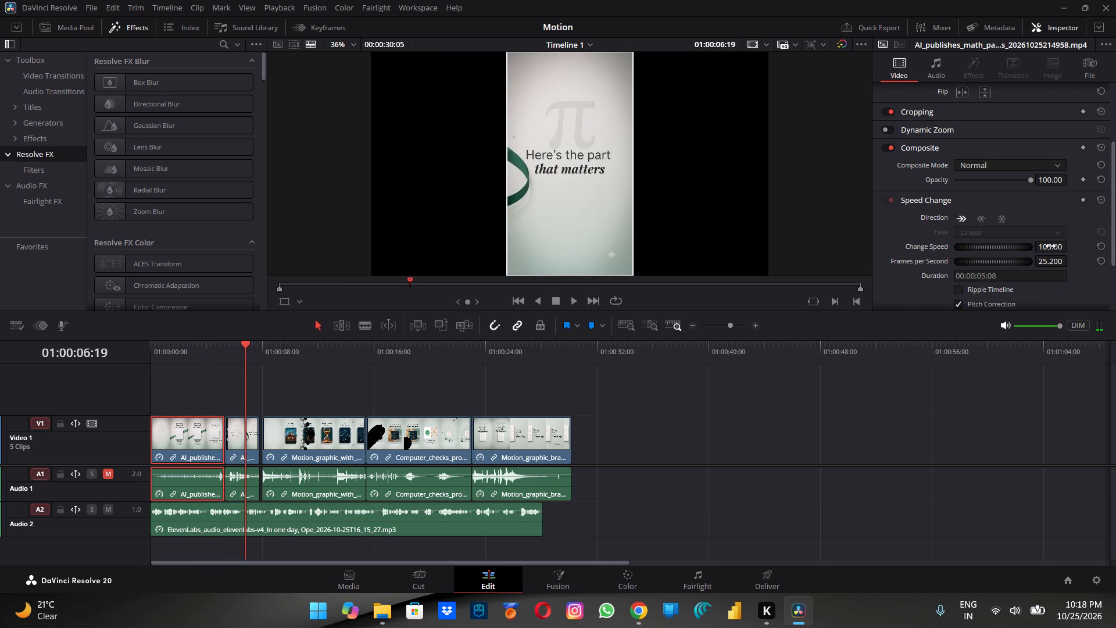
click(1053, 246)
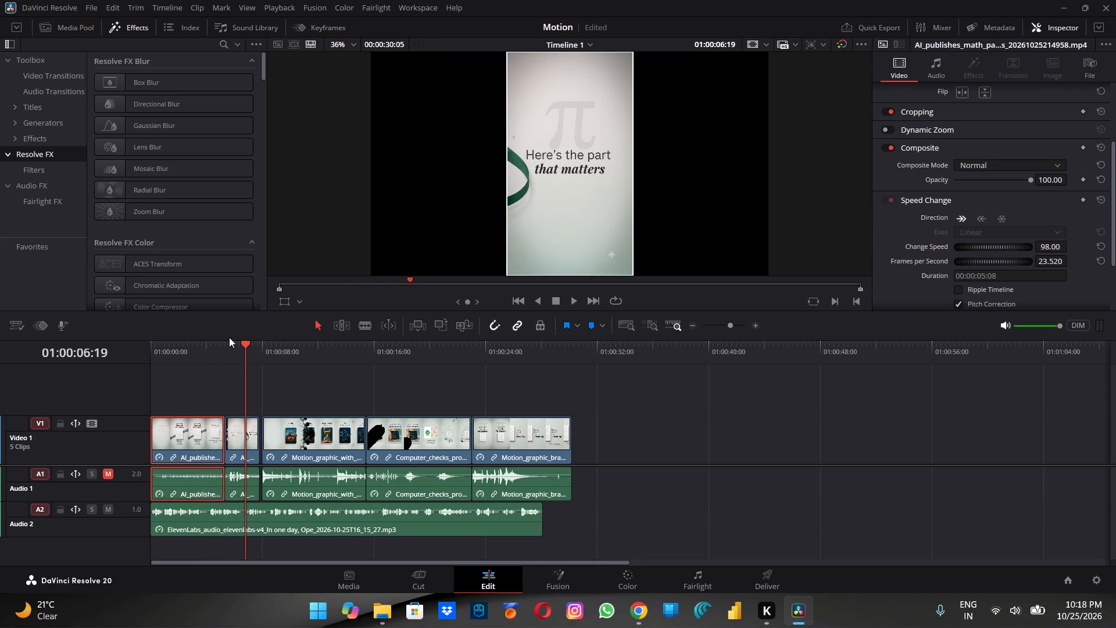
Move the Motion_graphic_with_kinetic clip earlier against the second clip, and play the whole timeline from the beginning.
drag(245, 341, 134, 355)
drag(288, 426, 280, 426)
click(574, 304)
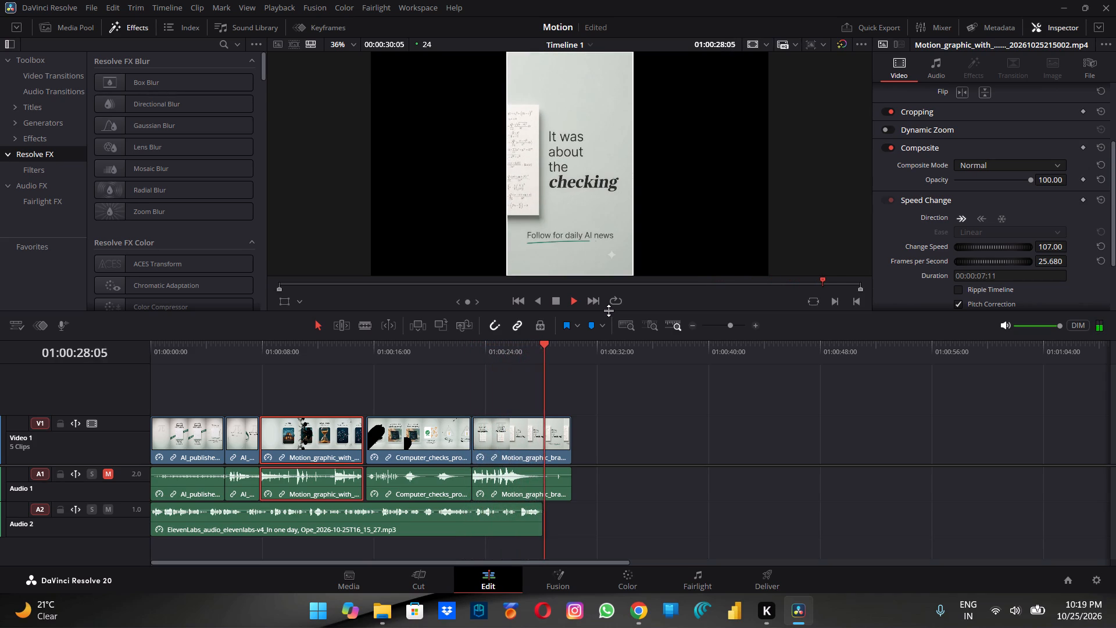
Move the Computer_checks_proof clip earlier over the third clip's end, butt the final clip against it, and play from 01:00:06:16 to the end.
click(427, 429)
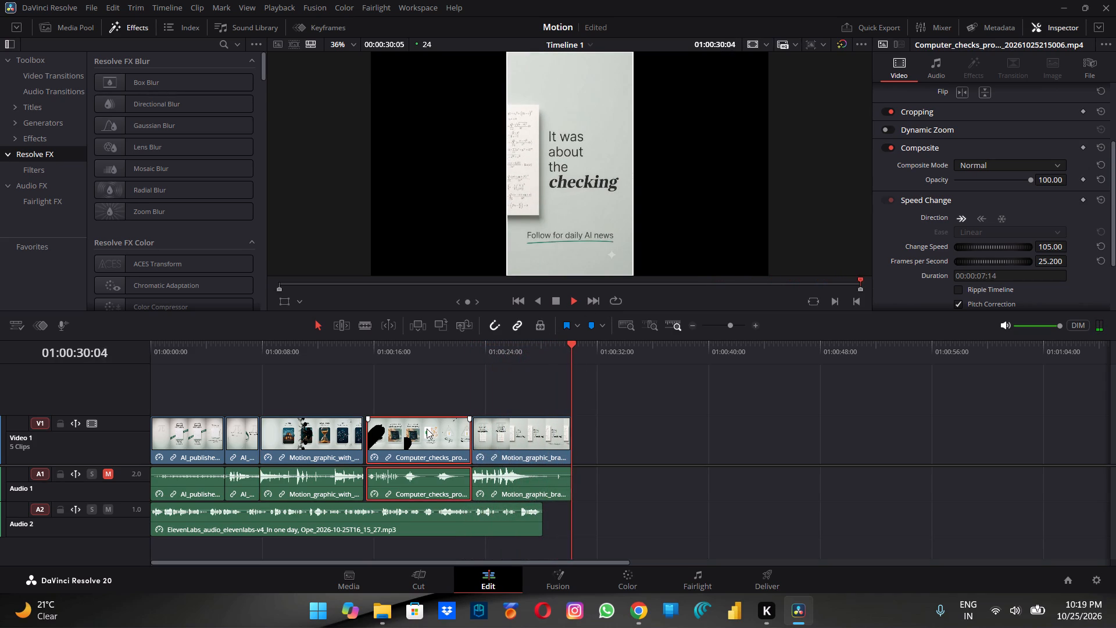
drag(394, 430, 385, 430)
click(387, 430)
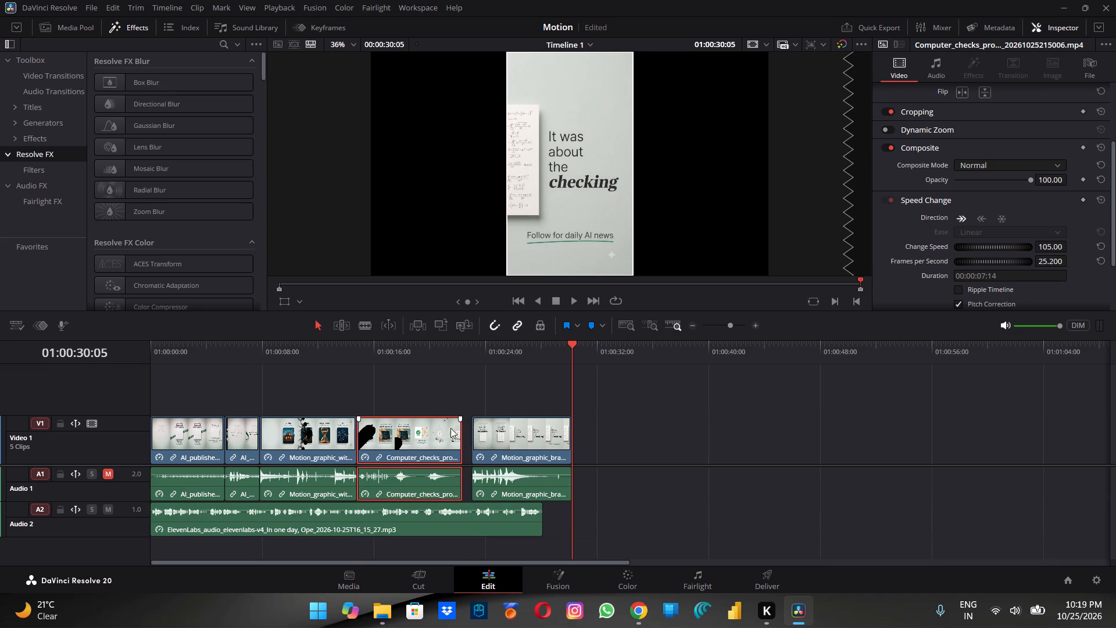
drag(485, 433, 477, 433)
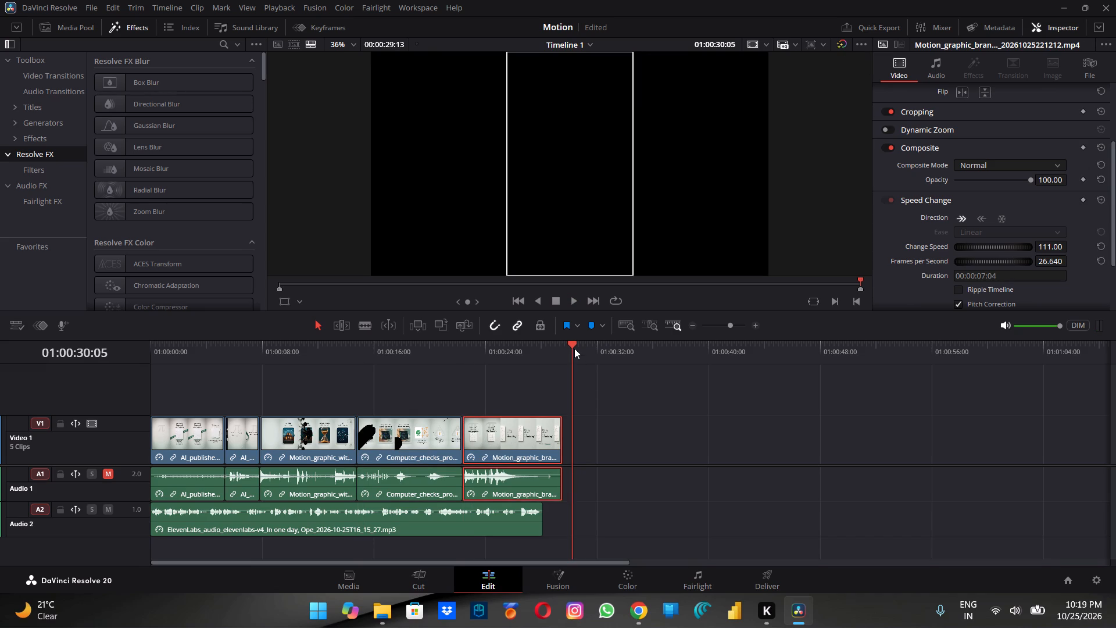
drag(570, 345, 244, 377)
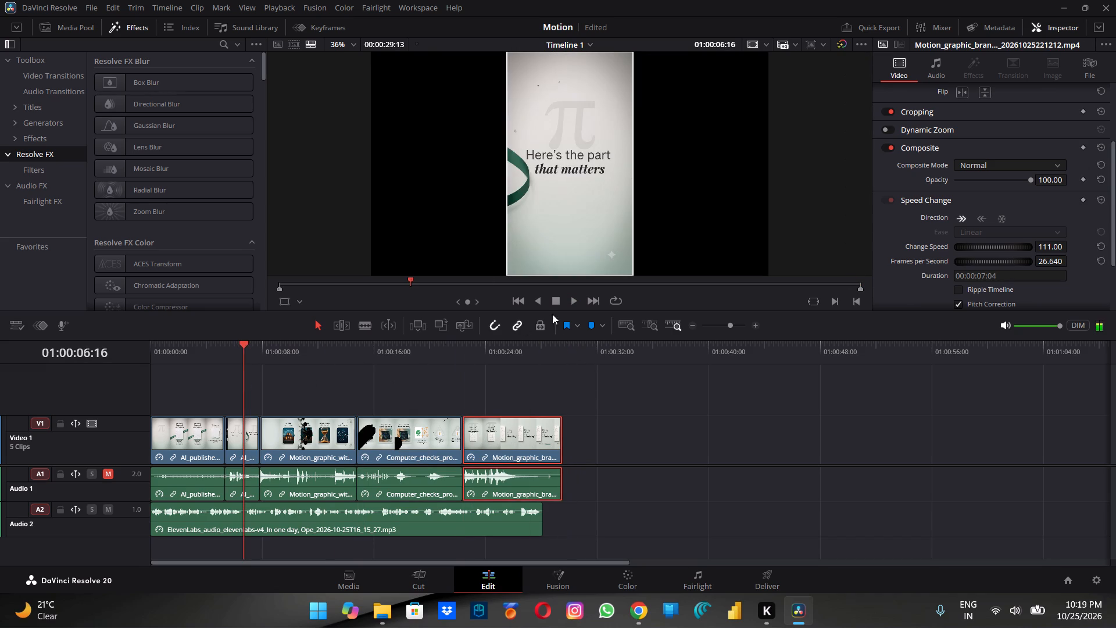
click(574, 300)
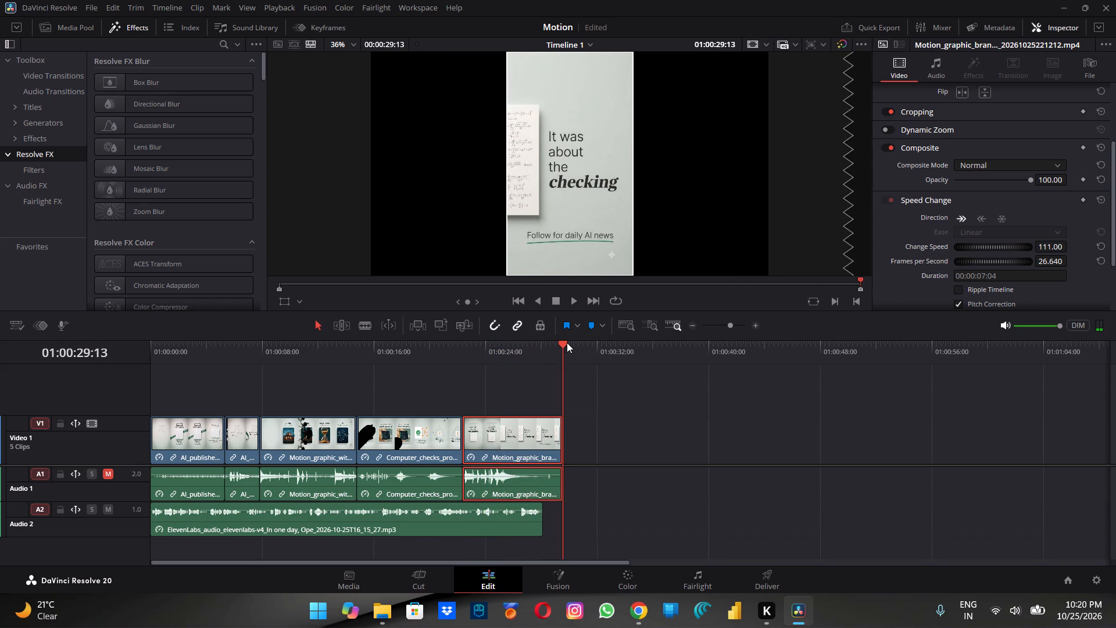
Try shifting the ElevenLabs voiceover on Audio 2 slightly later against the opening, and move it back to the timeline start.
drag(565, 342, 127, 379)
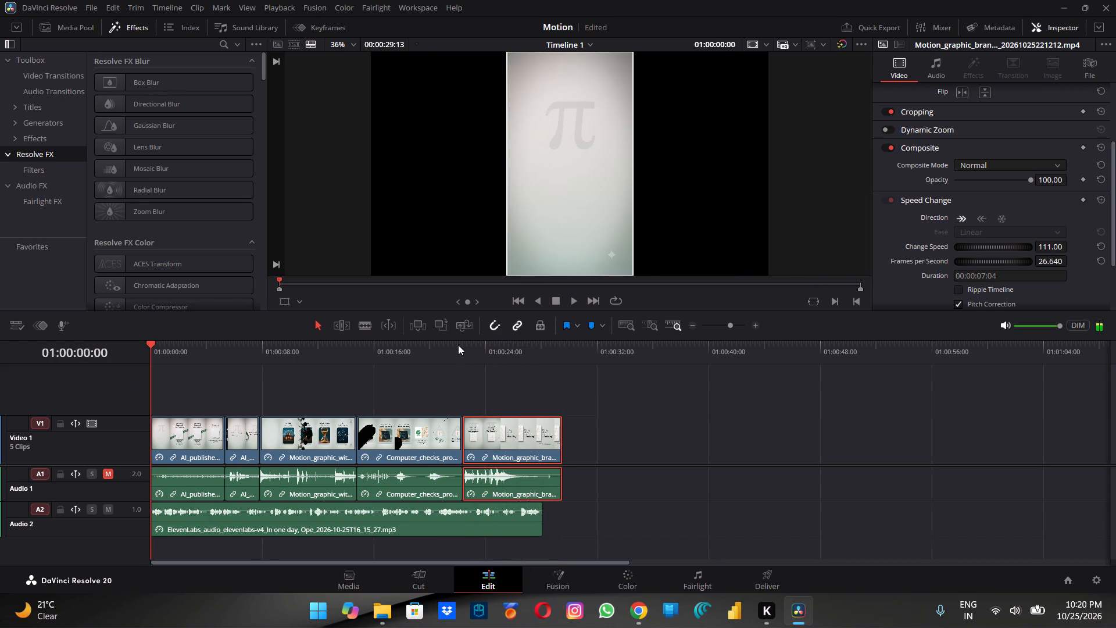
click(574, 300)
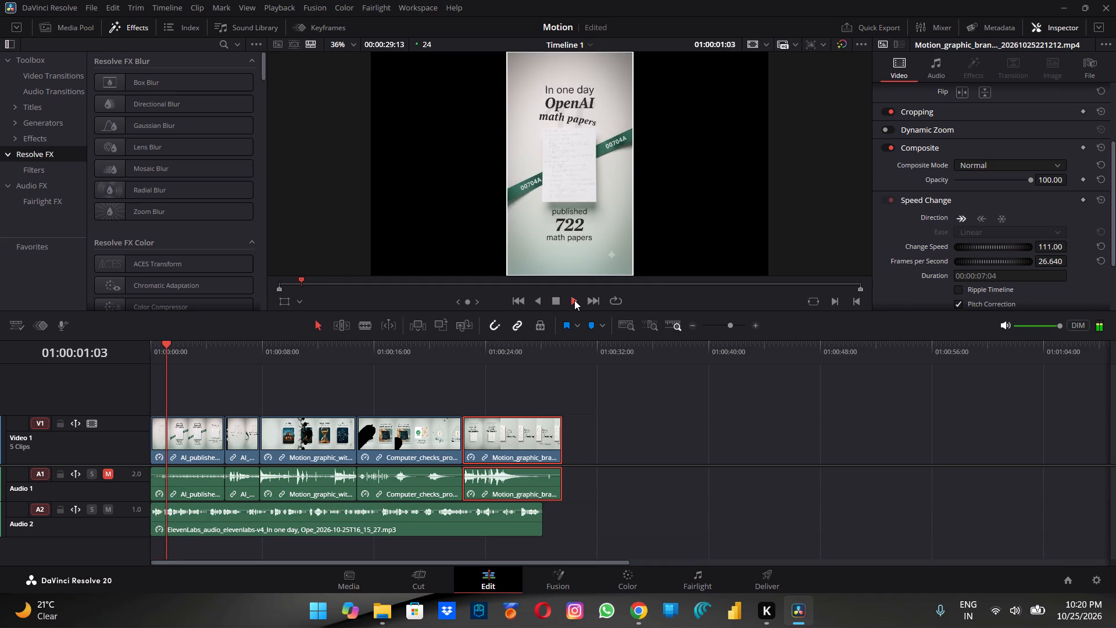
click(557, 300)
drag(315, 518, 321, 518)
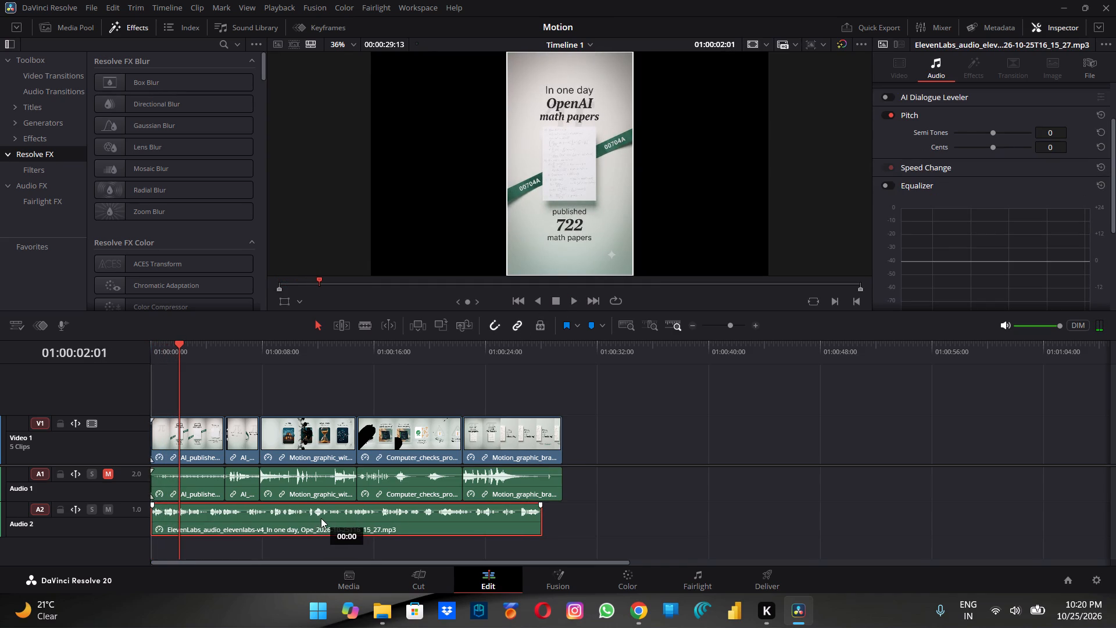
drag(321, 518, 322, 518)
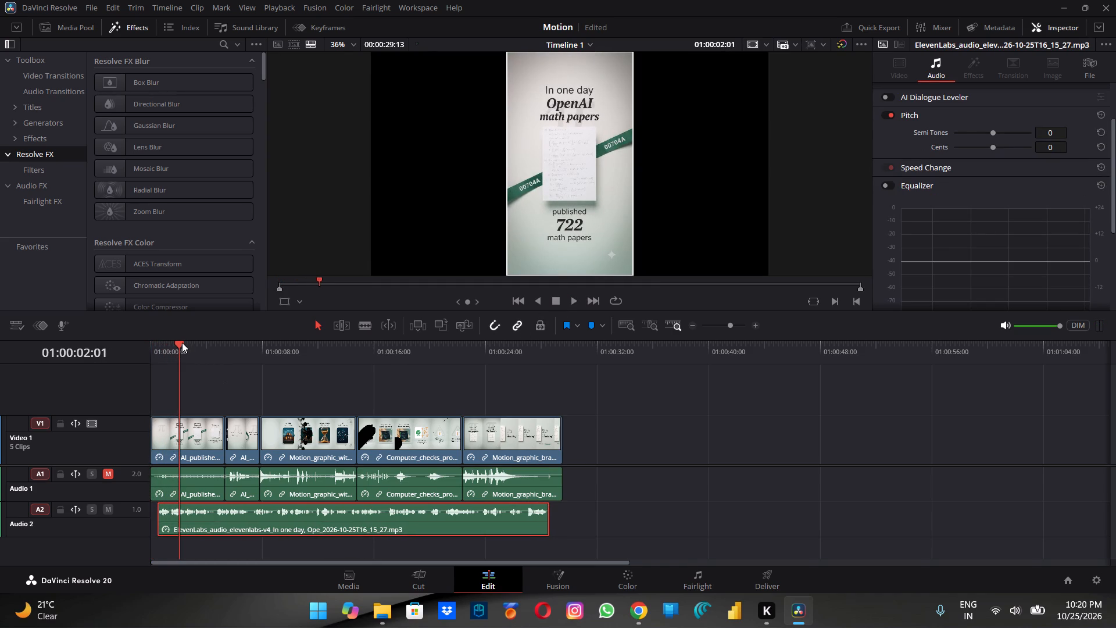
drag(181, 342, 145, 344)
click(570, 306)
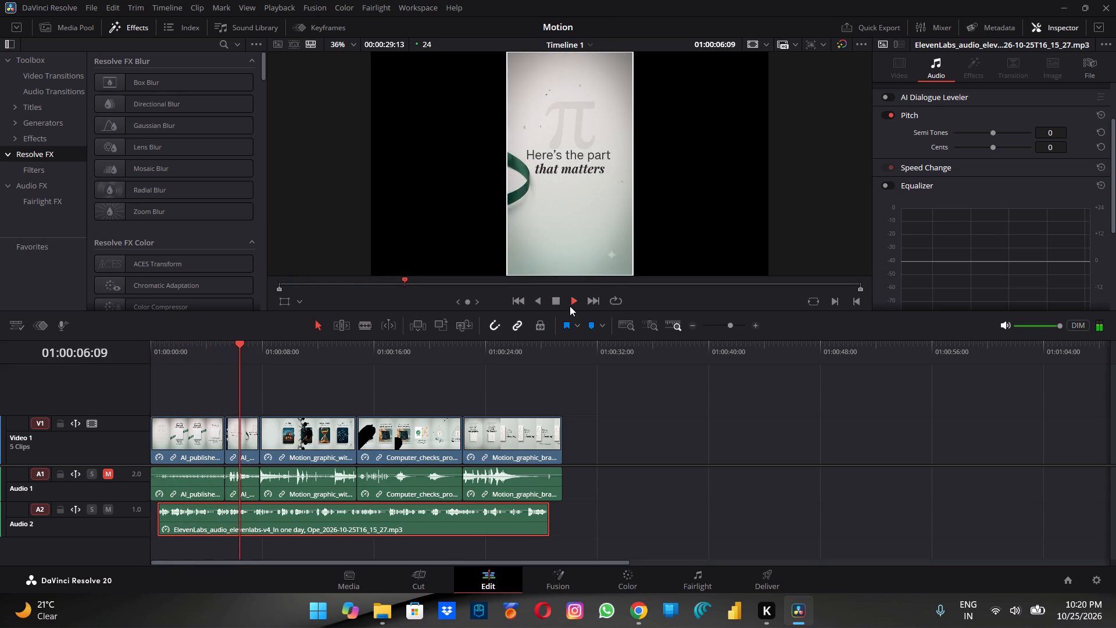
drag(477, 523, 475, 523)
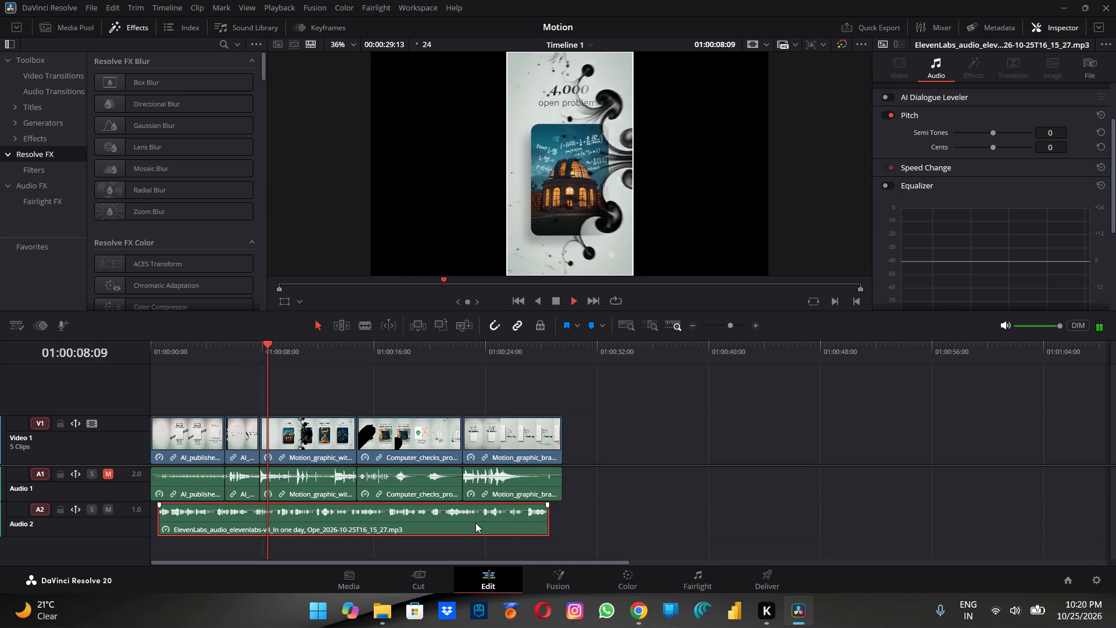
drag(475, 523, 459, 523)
Play the timeline from the early clips to "Follow for daily AI news" to check the voiceover sync, and stop at 01:00:28:06.
drag(292, 338, 272, 344)
drag(307, 350, 209, 367)
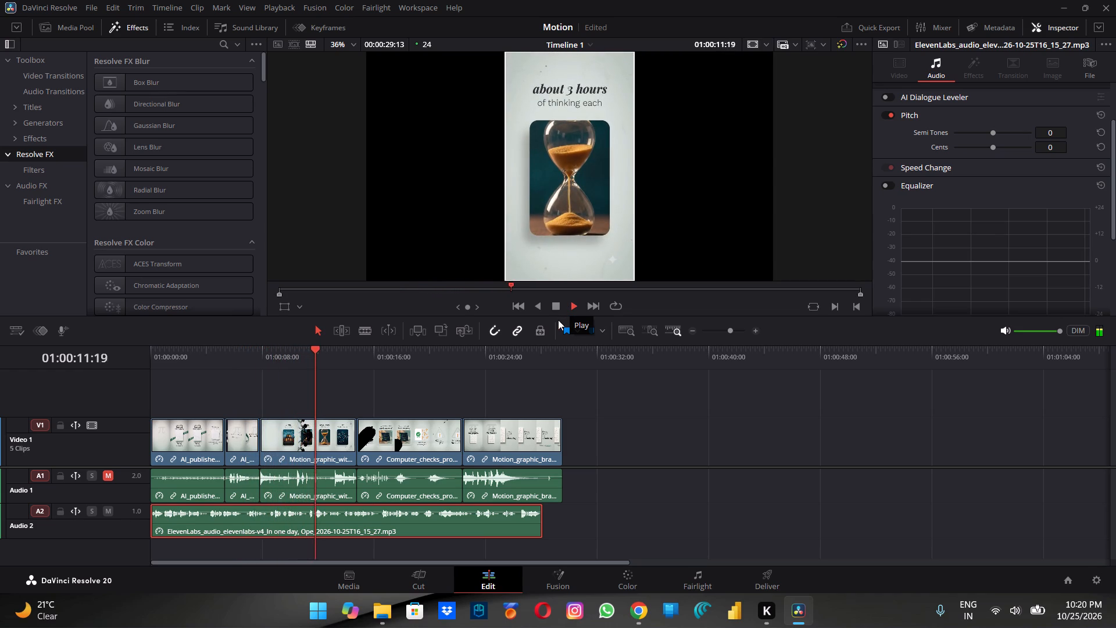
click(558, 303)
click(203, 424)
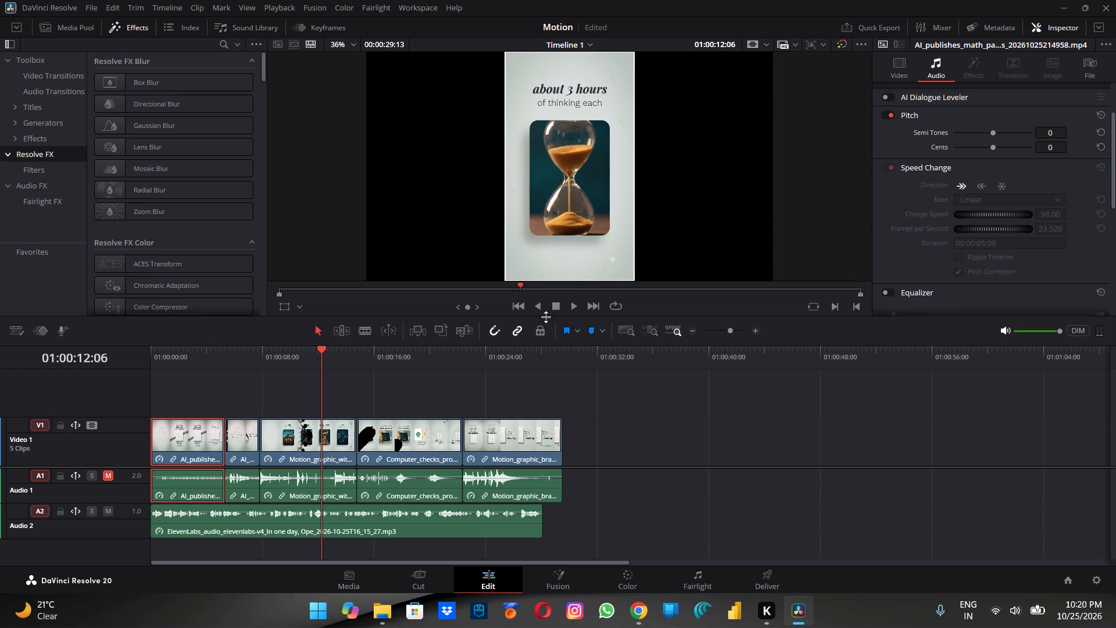
click(567, 306)
click(571, 305)
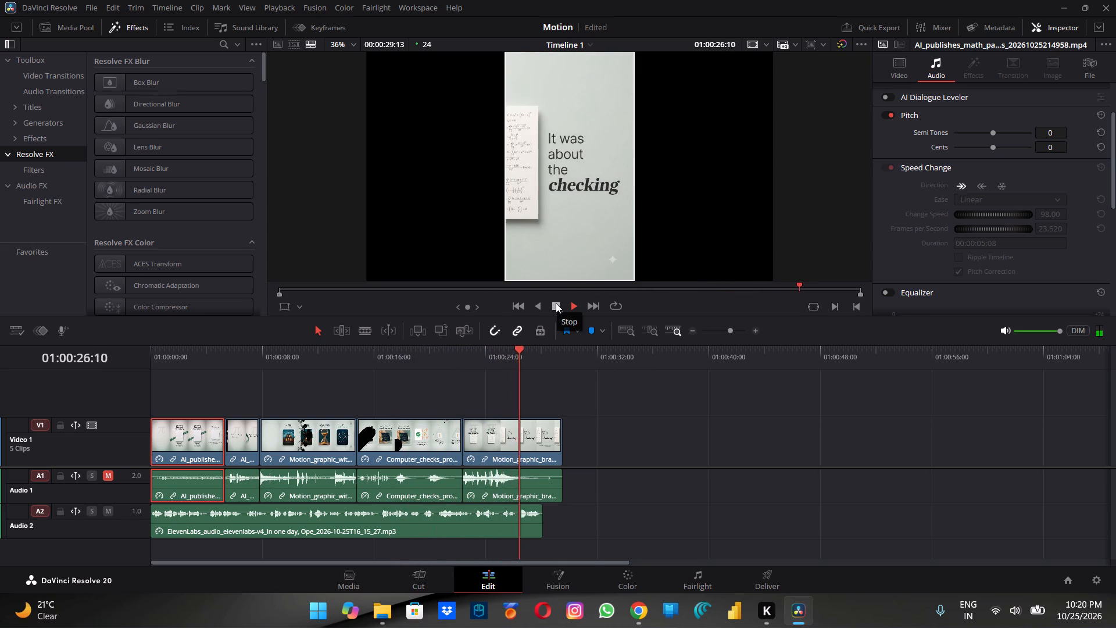
click(556, 303)
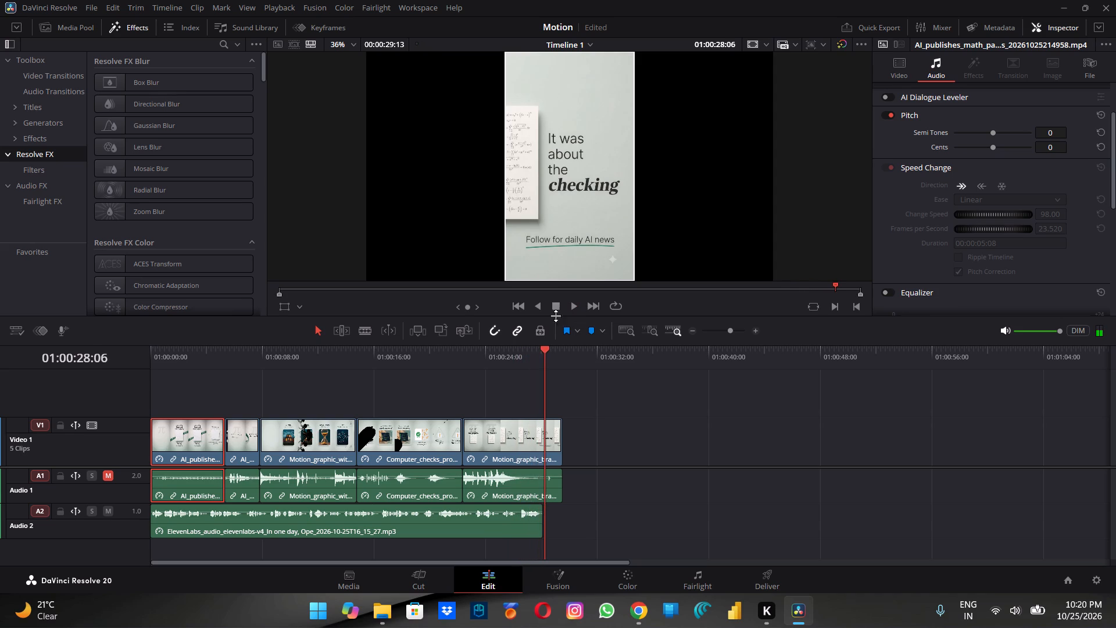
Return to the timeline start and look through the available titles, including the sh4rk pack, Subtitles and Fusion Titles.
drag(545, 347, 149, 379)
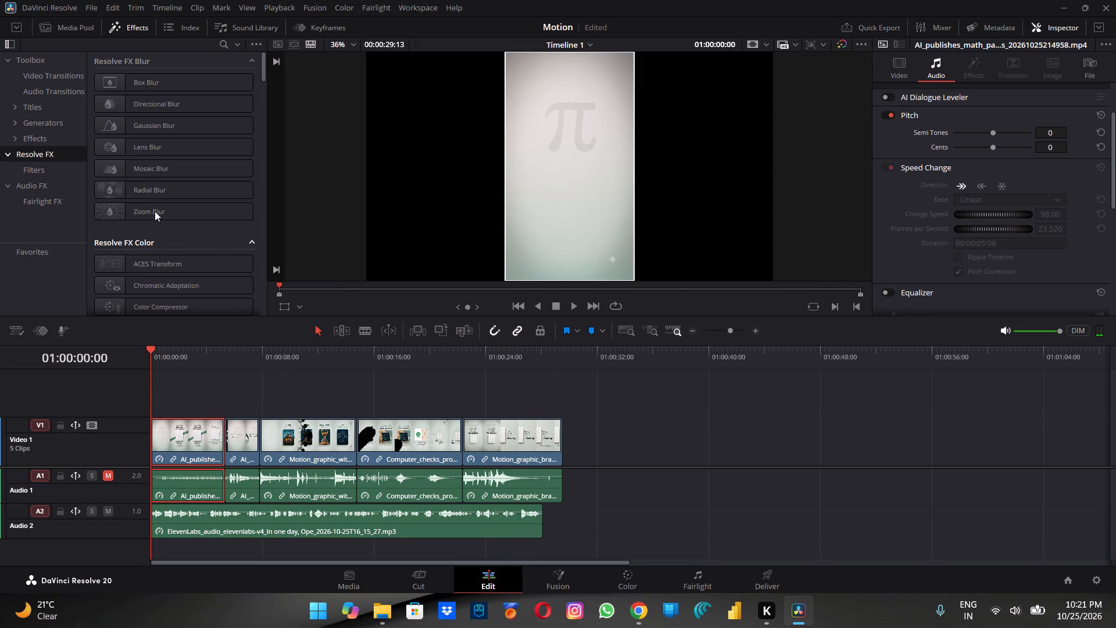
click(14, 105)
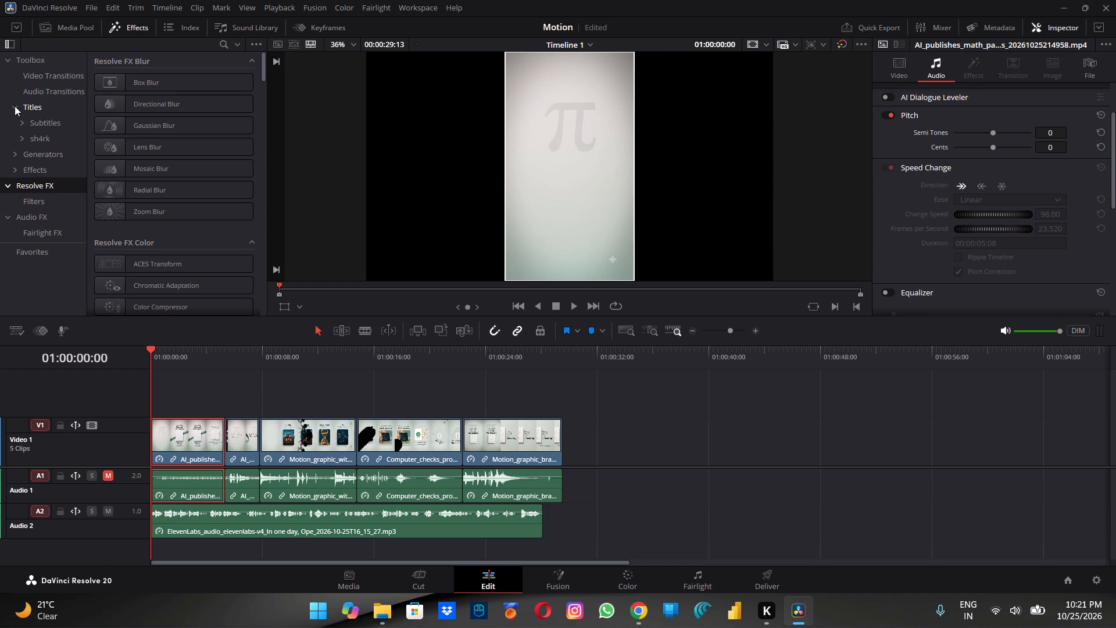
click(20, 132)
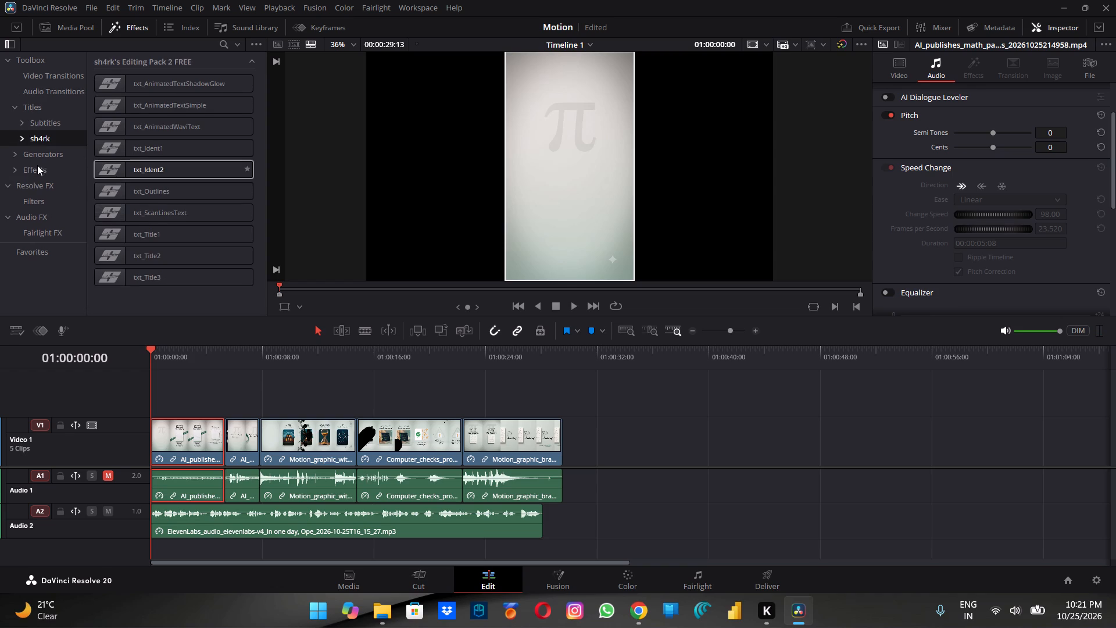
click(22, 140)
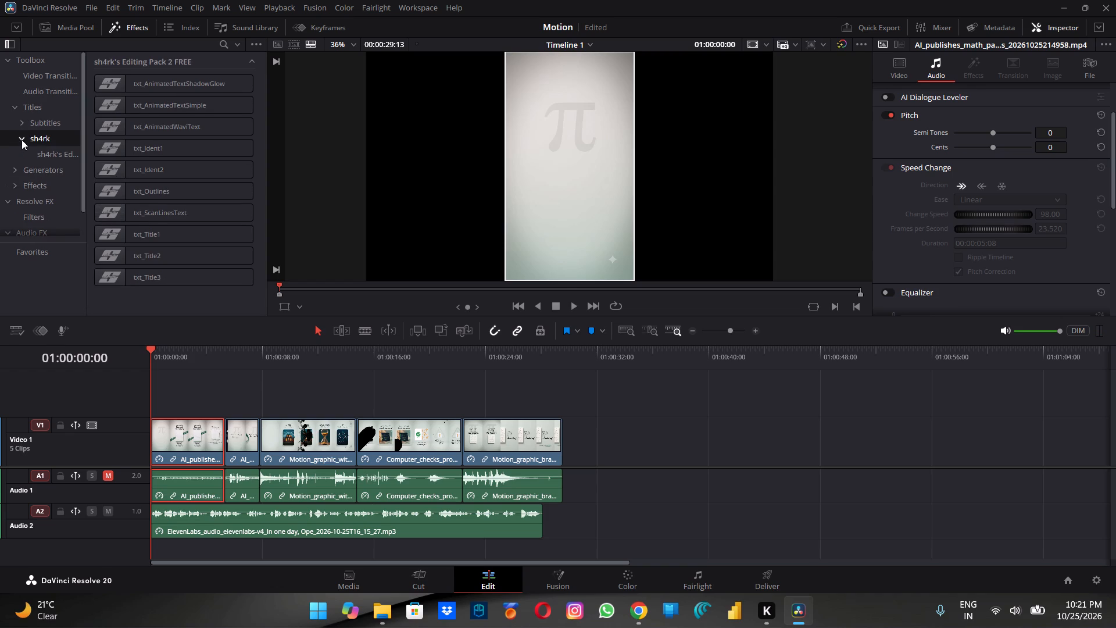
click(22, 140)
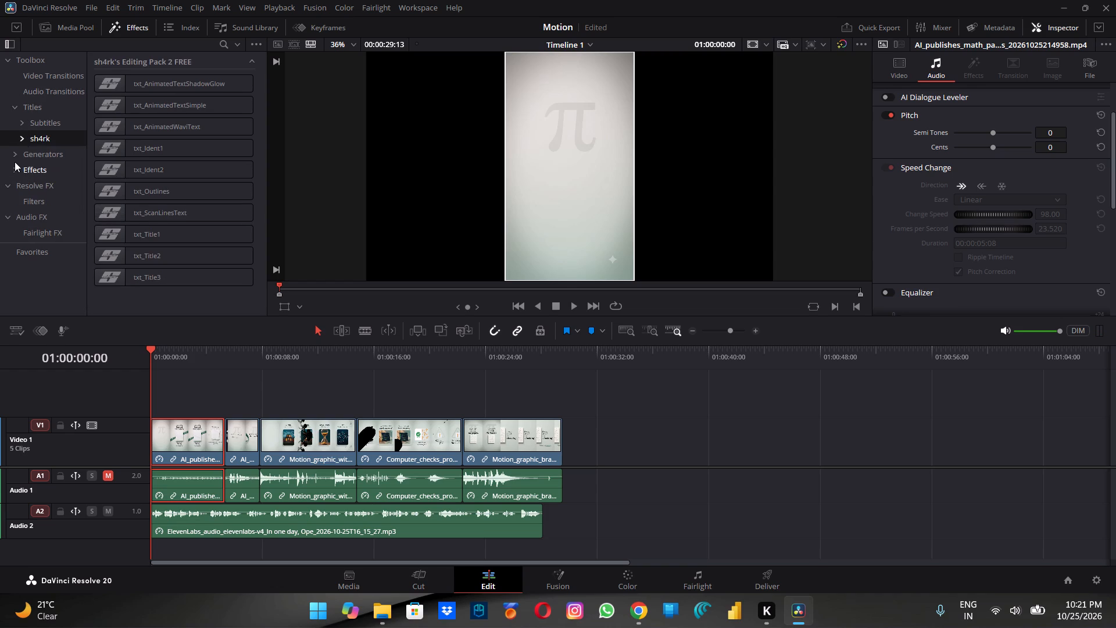
scroll(13, 173, down, 1)
click(24, 122)
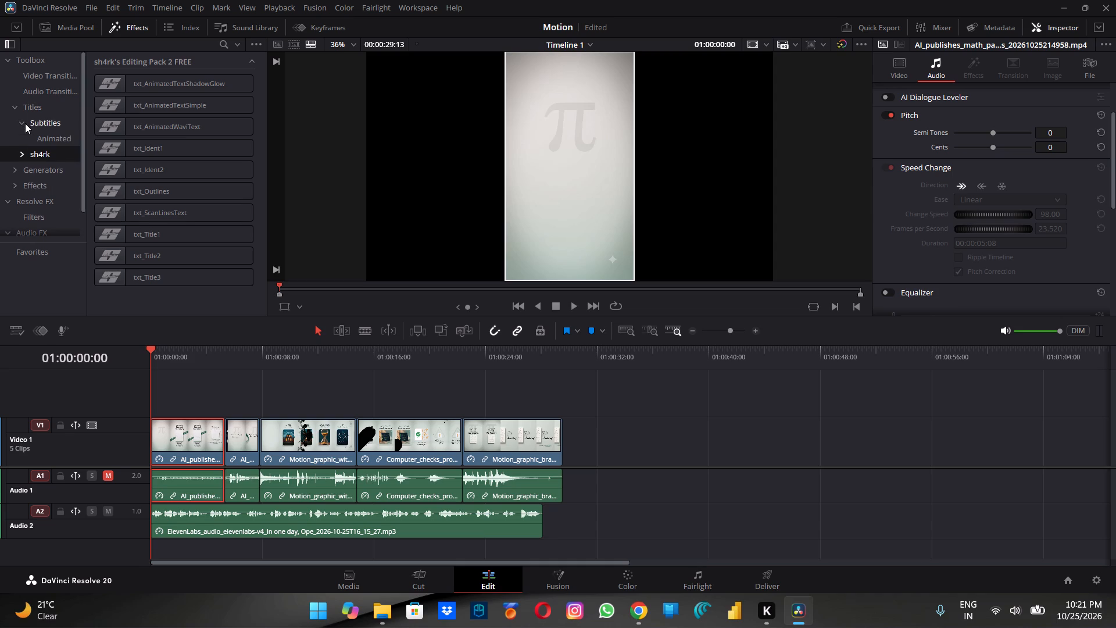
click(9, 108)
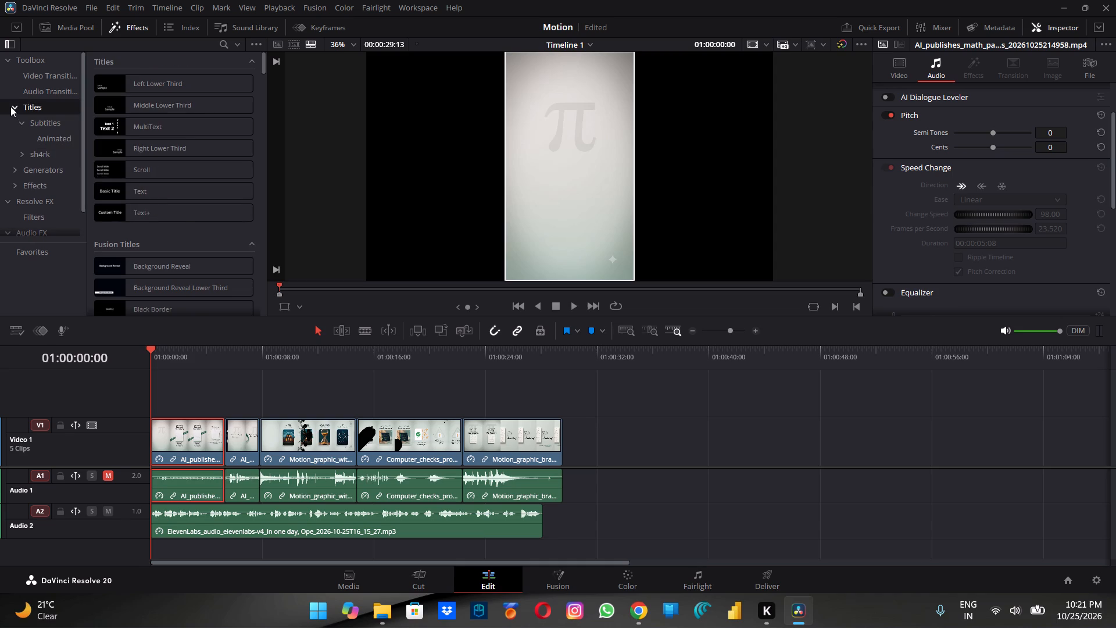
scroll(173, 170, down, 2)
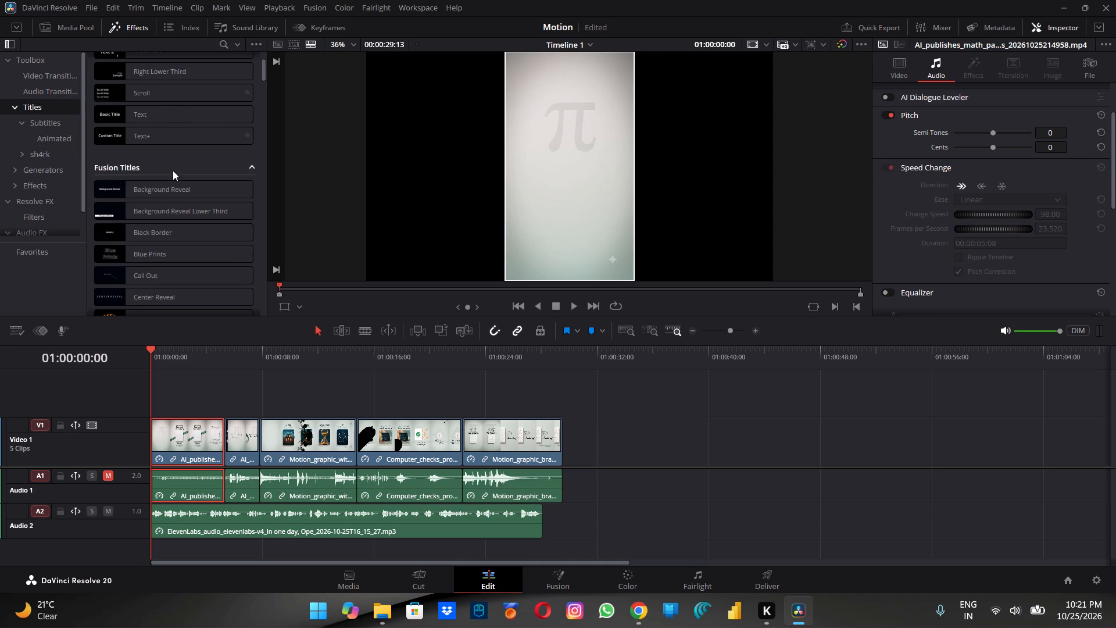
scroll(192, 245, down, 2)
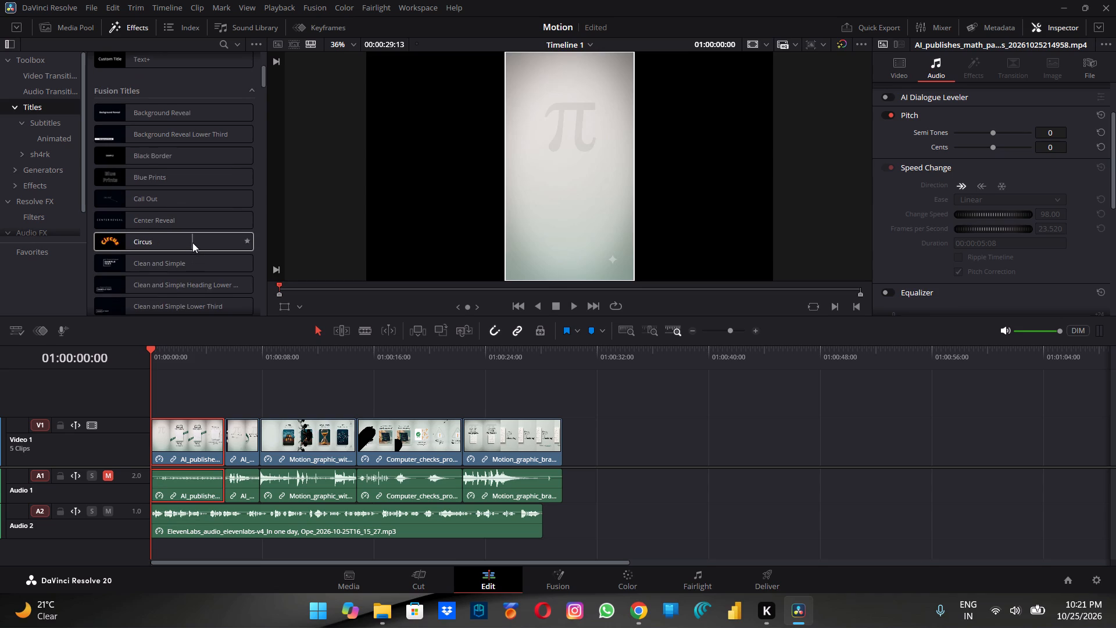
scroll(194, 205, down, 6)
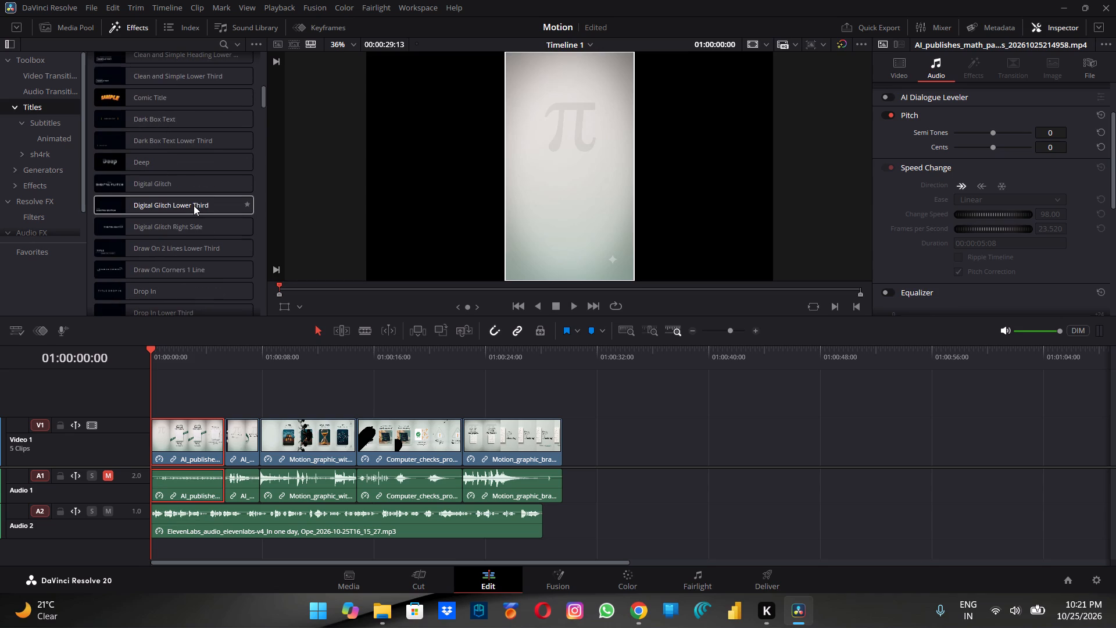
scroll(194, 205, down, 3)
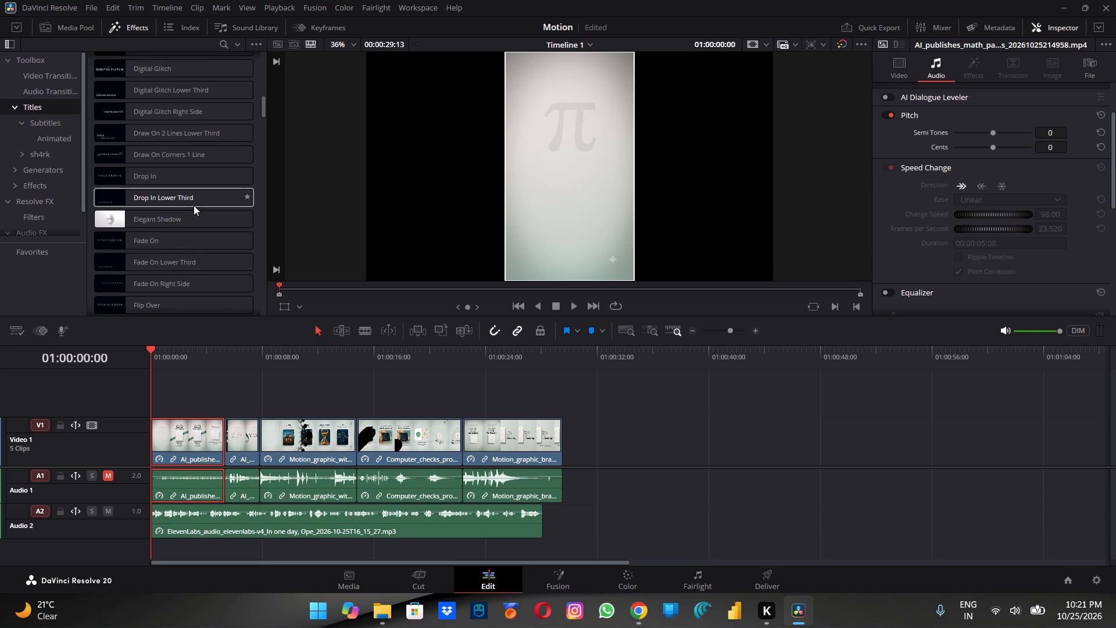
Add the Drop In Lower Third title at the timeline start, overwriting the first second of Video 1.
click(194, 205)
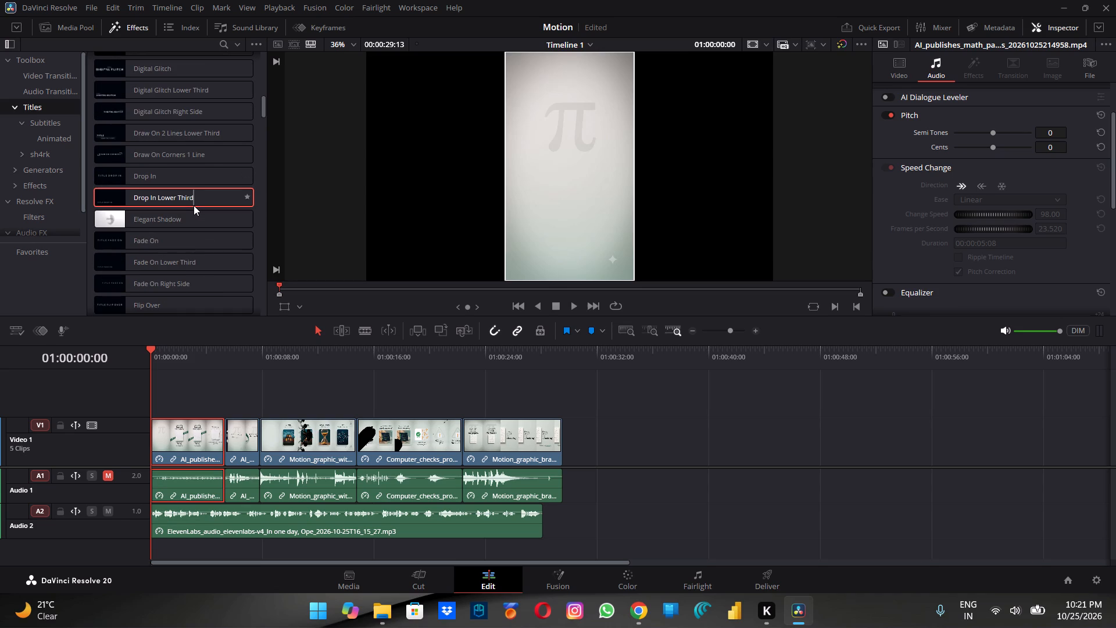
drag(214, 197, 463, 216)
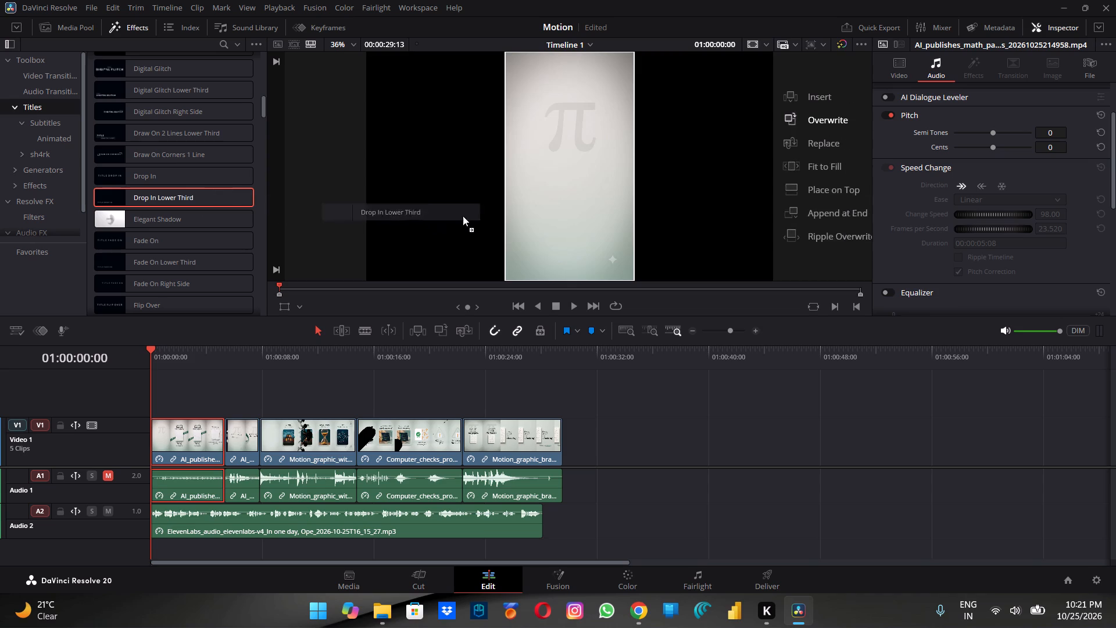
drag(463, 216, 553, 256)
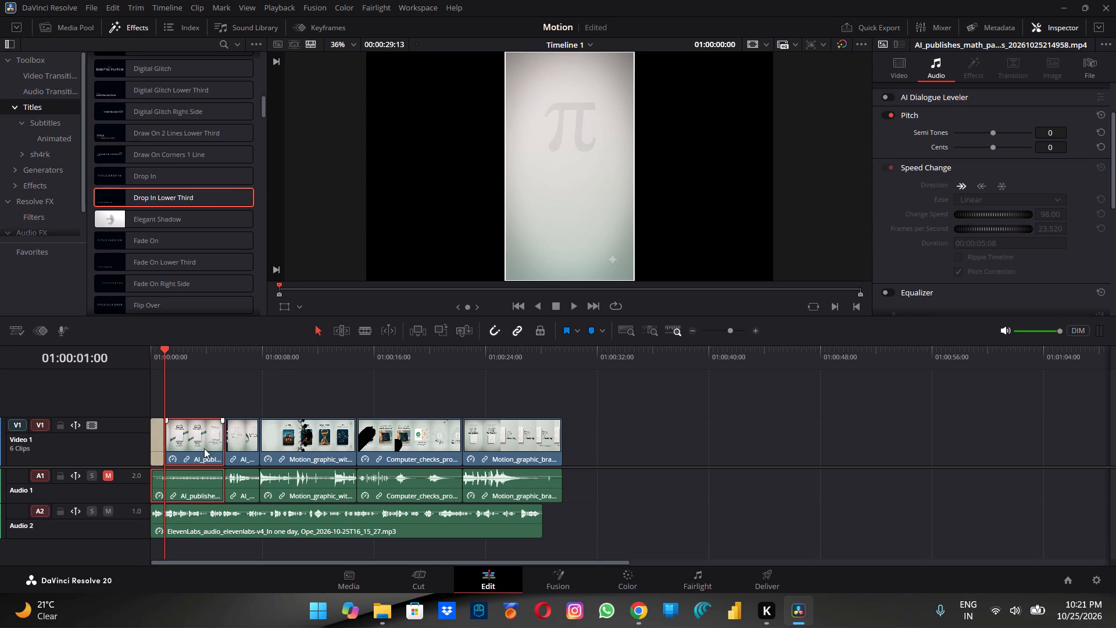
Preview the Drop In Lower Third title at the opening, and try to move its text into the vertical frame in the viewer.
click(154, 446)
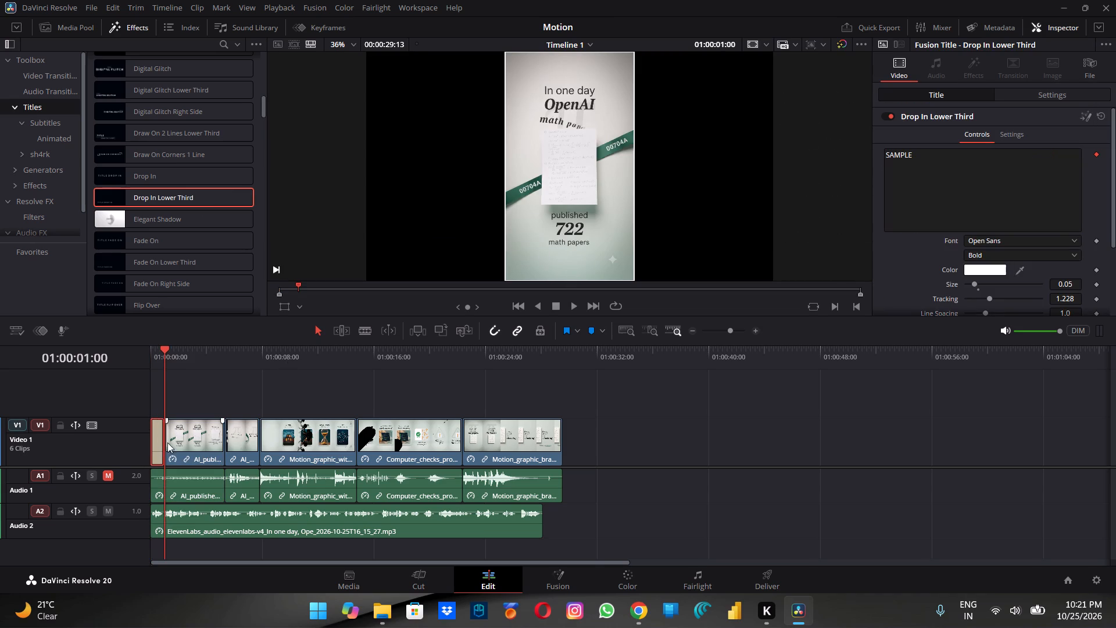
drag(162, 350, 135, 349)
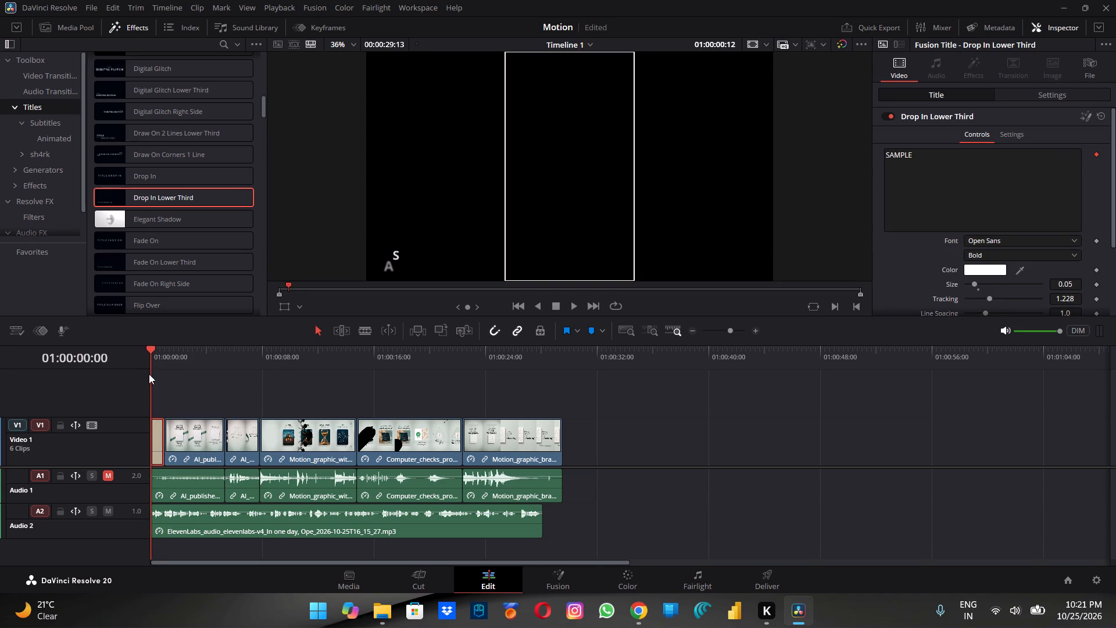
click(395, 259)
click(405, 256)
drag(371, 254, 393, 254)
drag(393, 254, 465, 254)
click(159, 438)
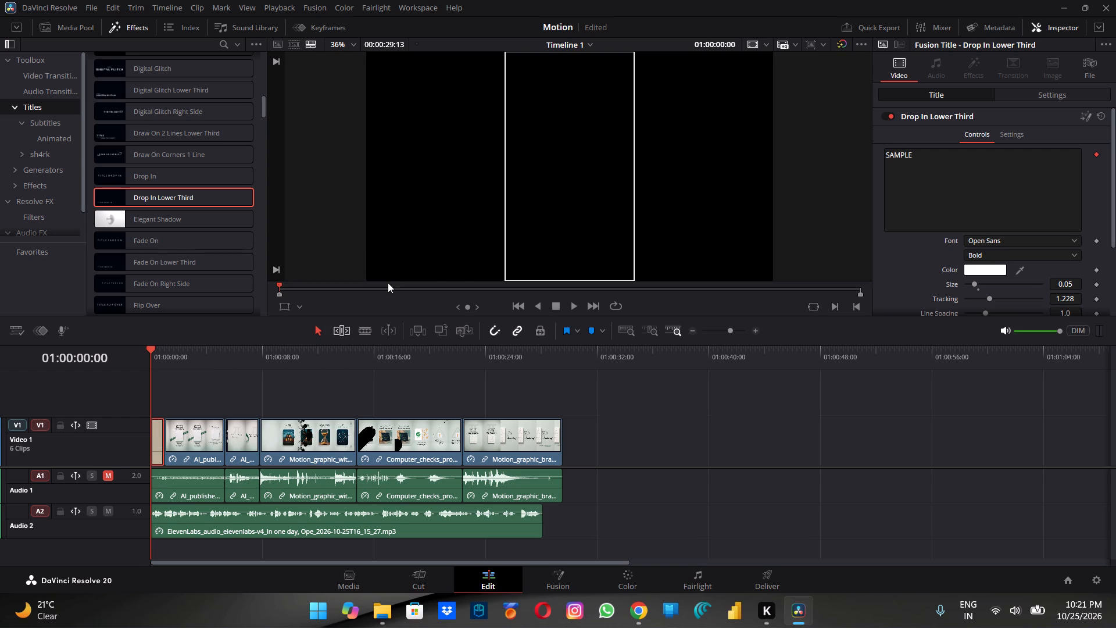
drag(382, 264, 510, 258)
Delete the Drop In Lower Third title from Video 1, closing the gap at the timeline start.
key(Delete)
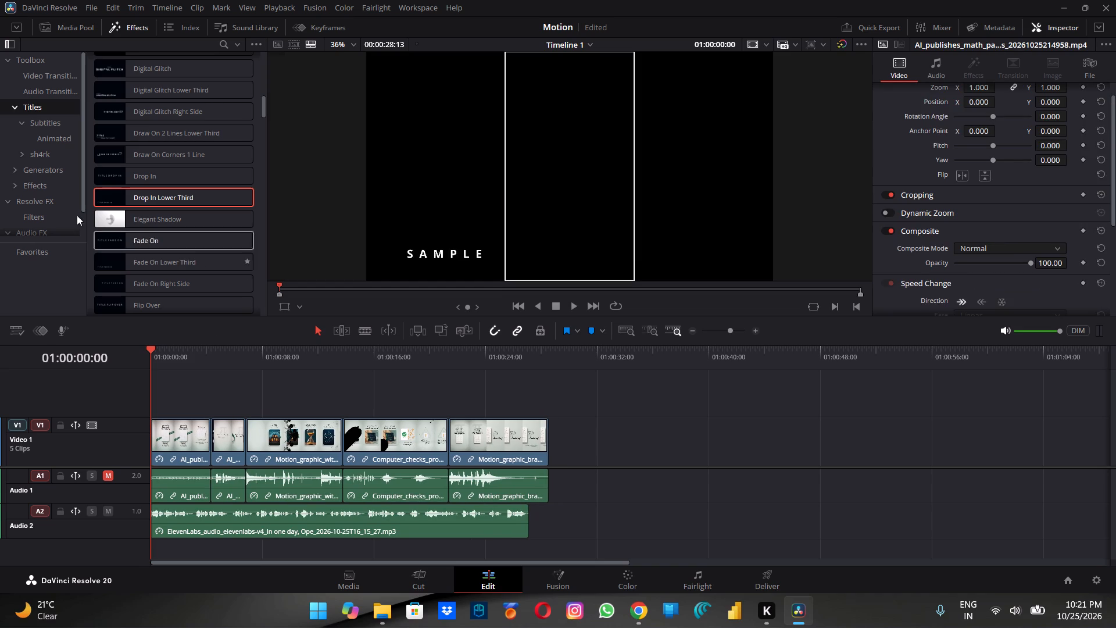
Add the sh4rk txt_AnimatedTextSimple title at the timeline start, and move it onto a new Video 2 track at about 01:00:01:13.
click(20, 154)
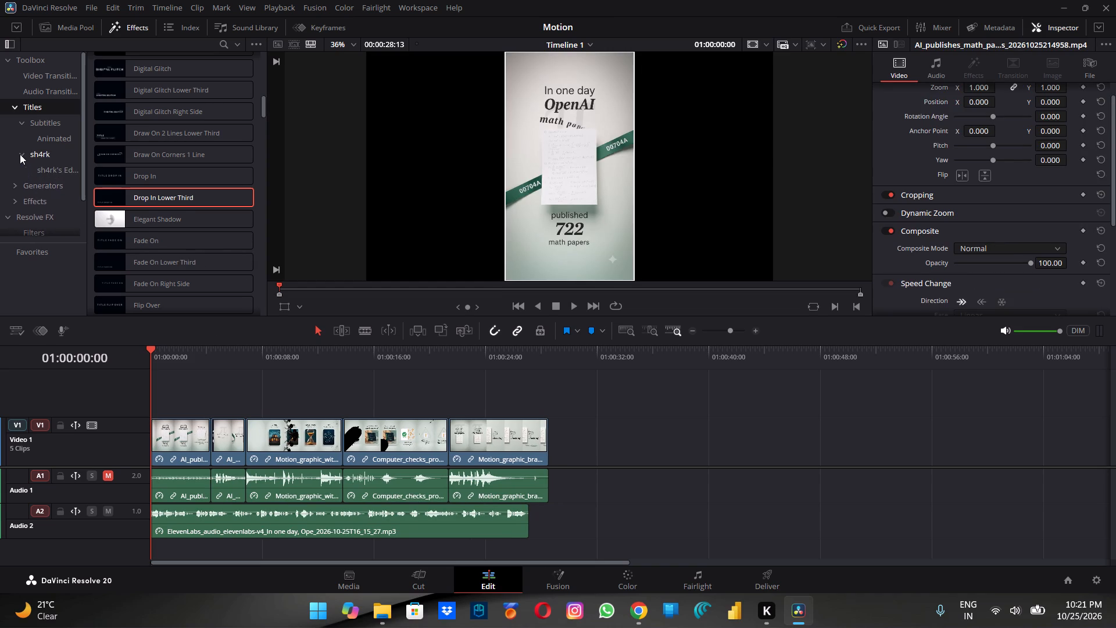
click(29, 166)
scroll(136, 162, down, 2)
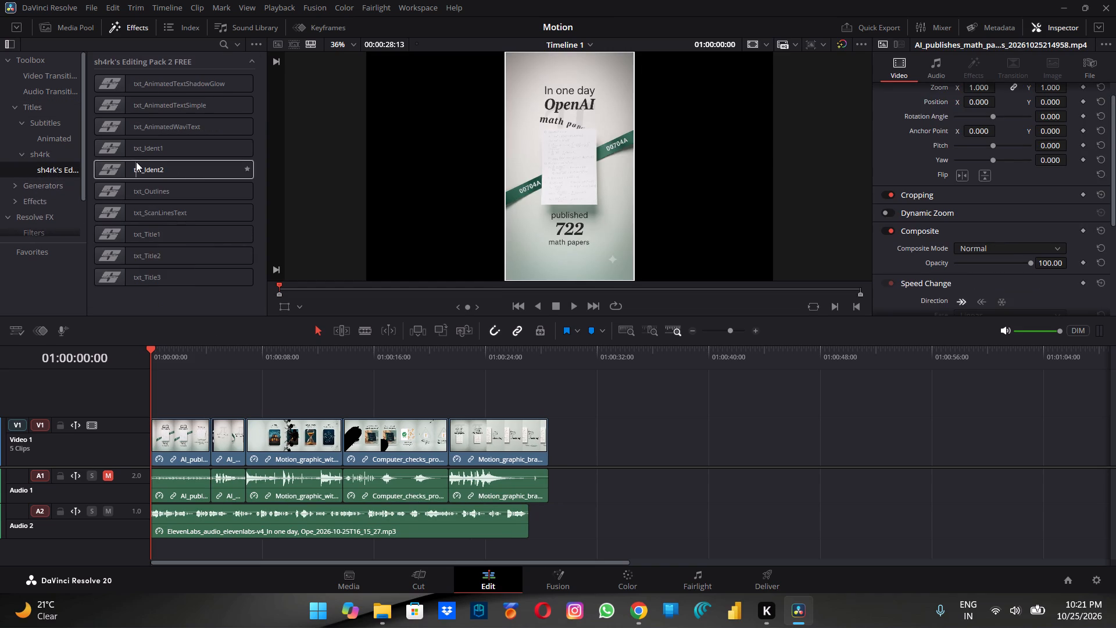
click(169, 104)
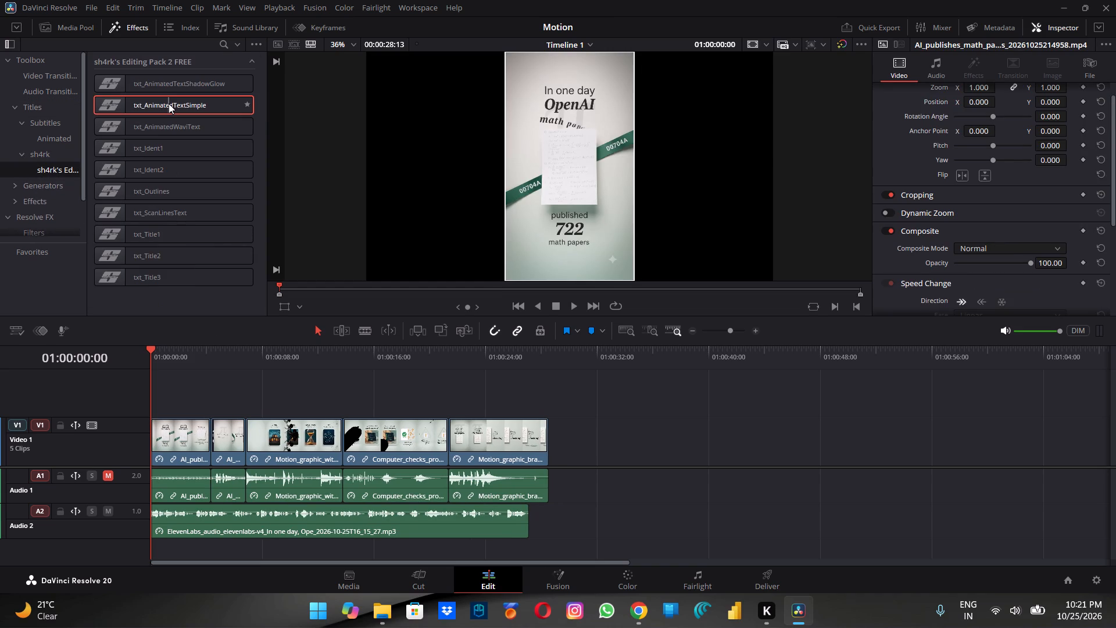
drag(196, 104, 196, 104)
drag(196, 104, 561, 172)
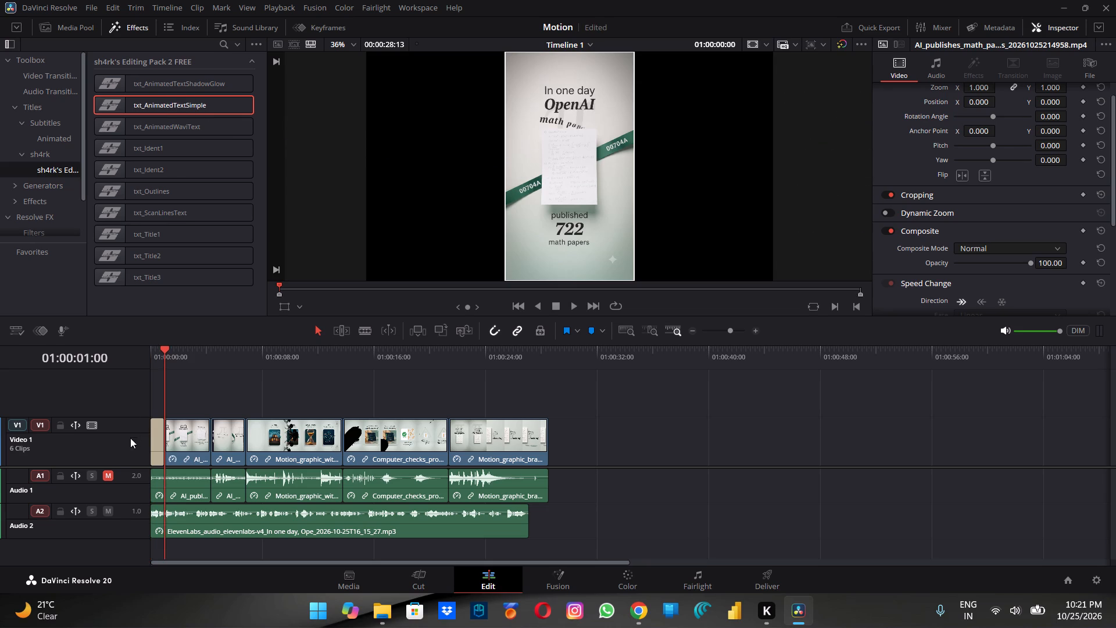
drag(155, 437, 177, 407)
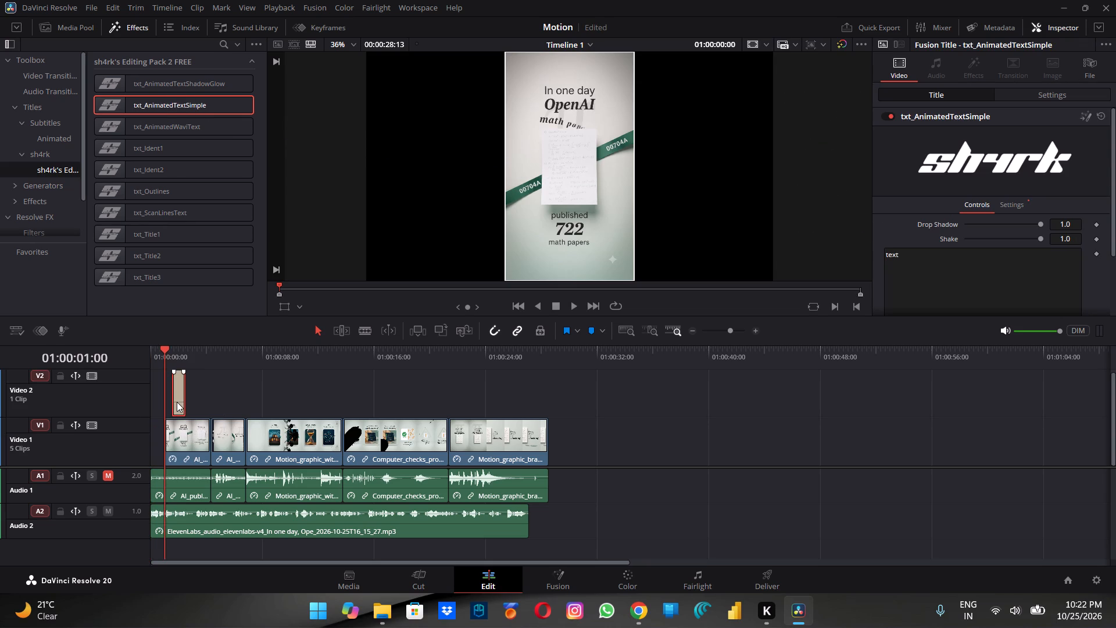
Play the opening to preview the animated title, stop at 01:00:05:10, and return the playhead to the title's start at 01:00:01:13.
drag(164, 347, 166, 348)
drag(166, 348, 169, 352)
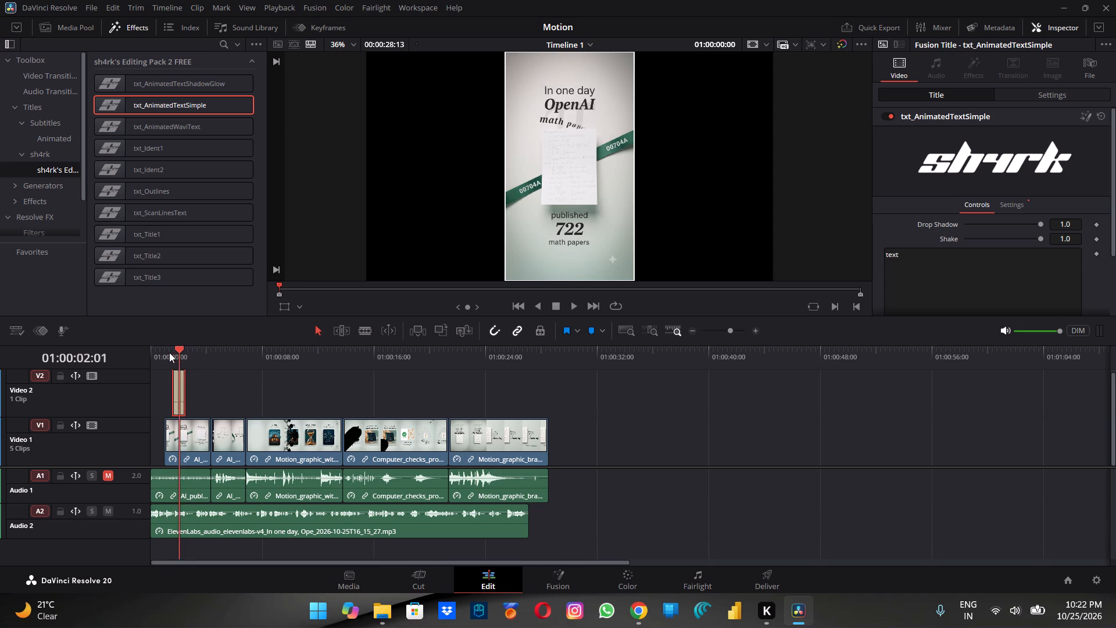
drag(169, 352, 165, 352)
click(570, 308)
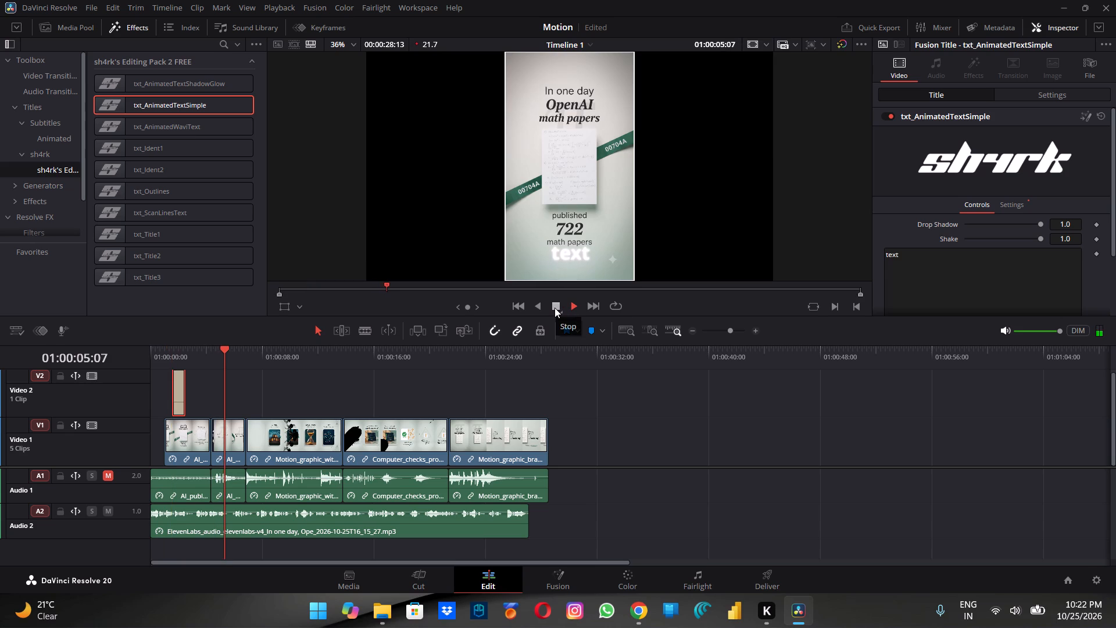
click(555, 308)
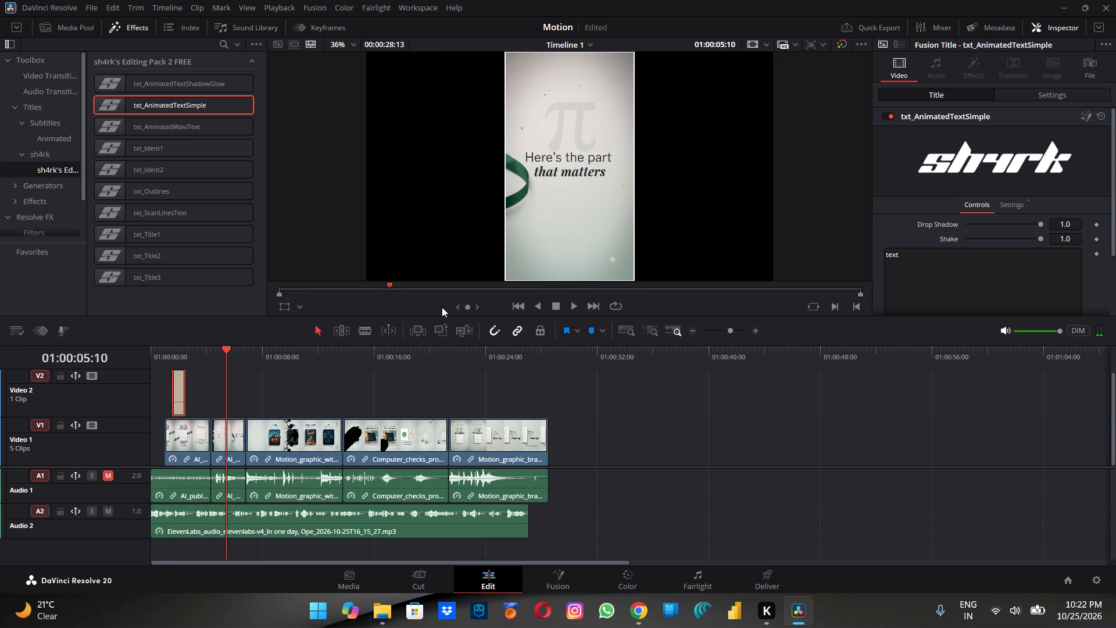
drag(227, 347, 191, 355)
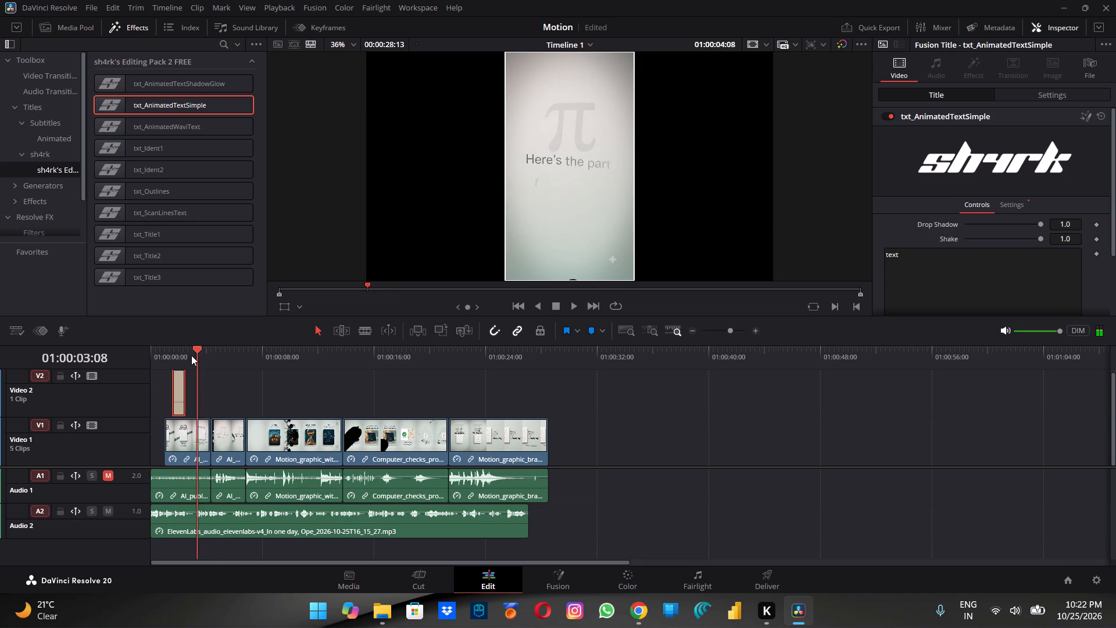
drag(191, 355, 174, 363)
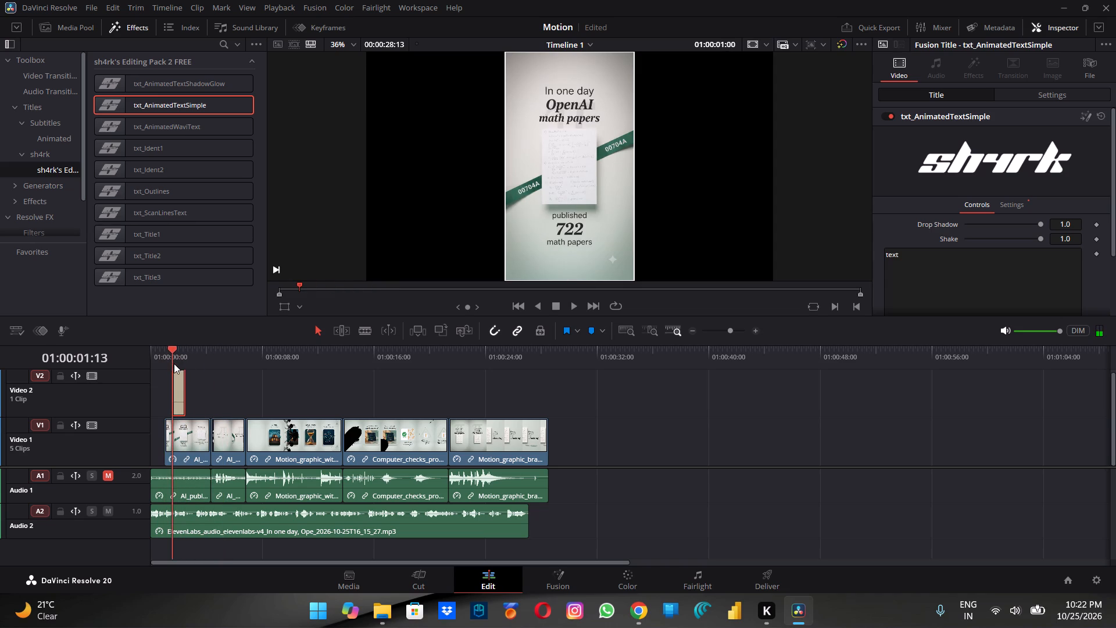
drag(174, 363, 172, 372)
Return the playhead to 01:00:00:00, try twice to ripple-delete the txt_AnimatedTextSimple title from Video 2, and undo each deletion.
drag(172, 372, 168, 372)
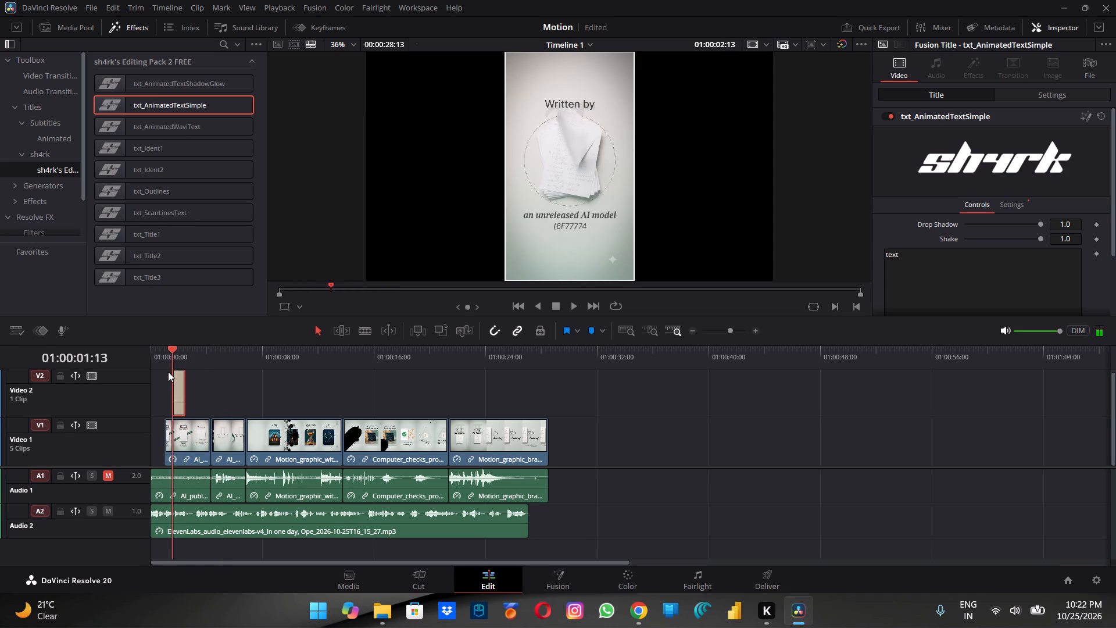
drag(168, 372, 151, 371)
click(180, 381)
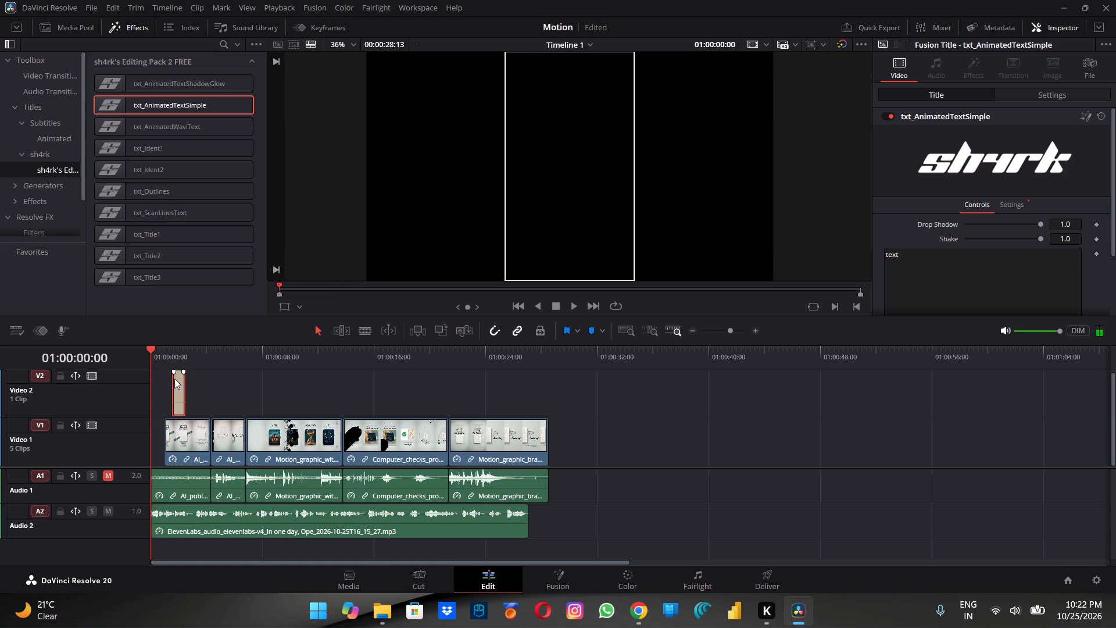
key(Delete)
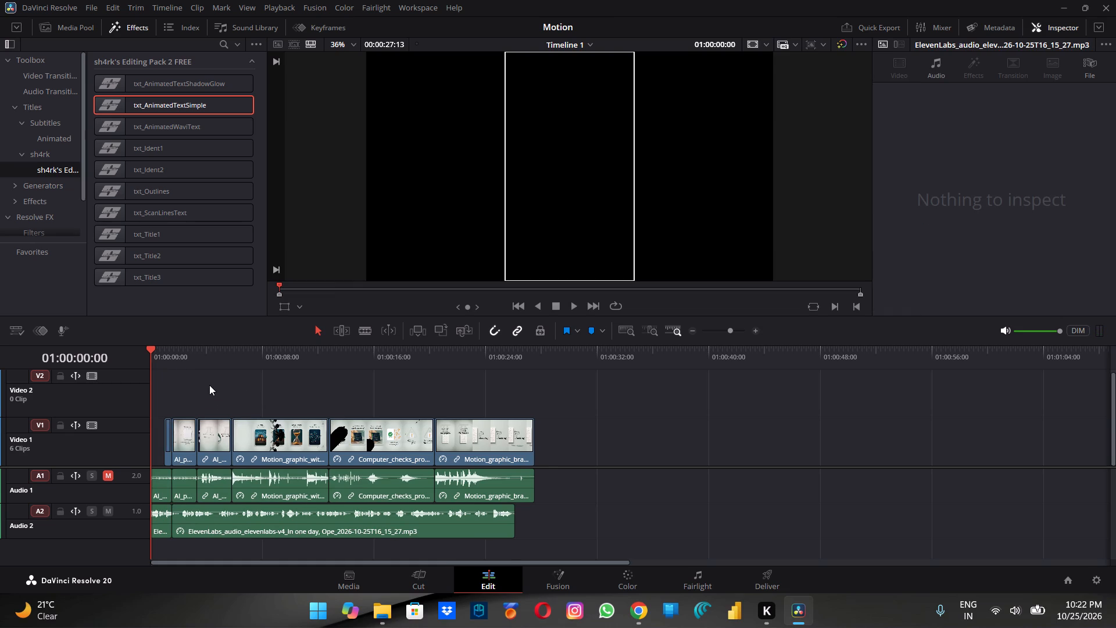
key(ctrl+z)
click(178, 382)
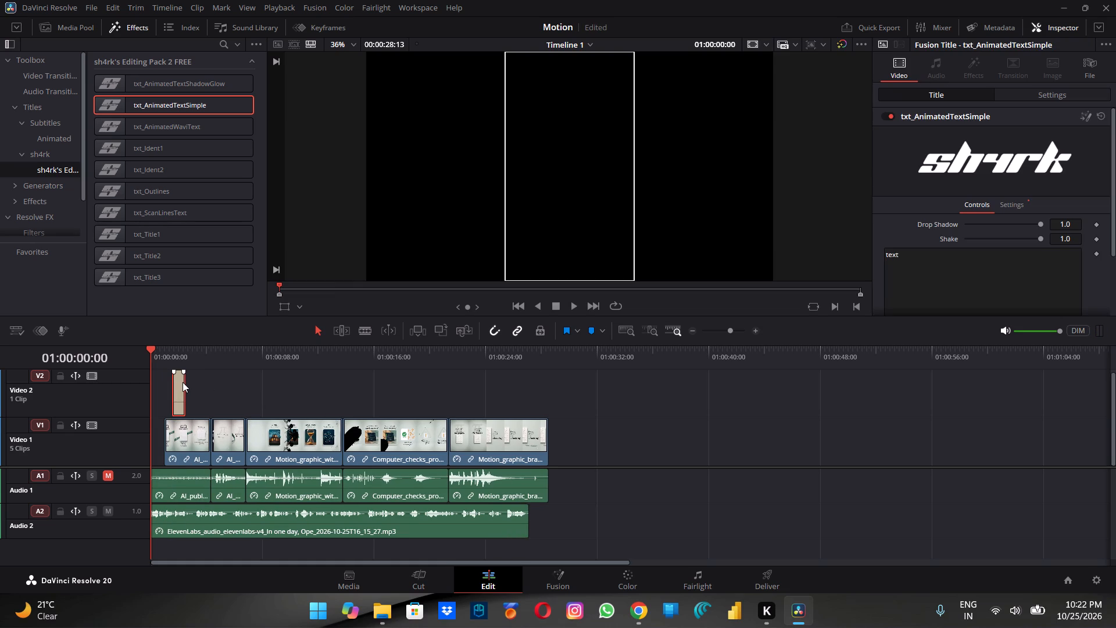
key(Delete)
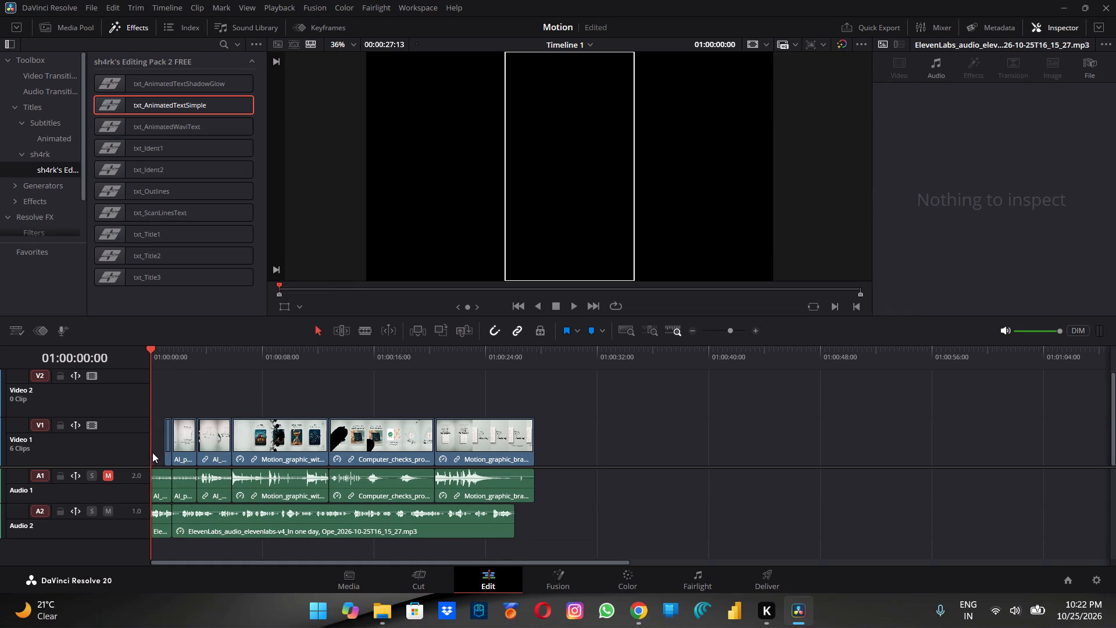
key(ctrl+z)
Undo the title's move to Video 2, and delete it from the start of Video 1, closing the gap.
key(ctrl+z)
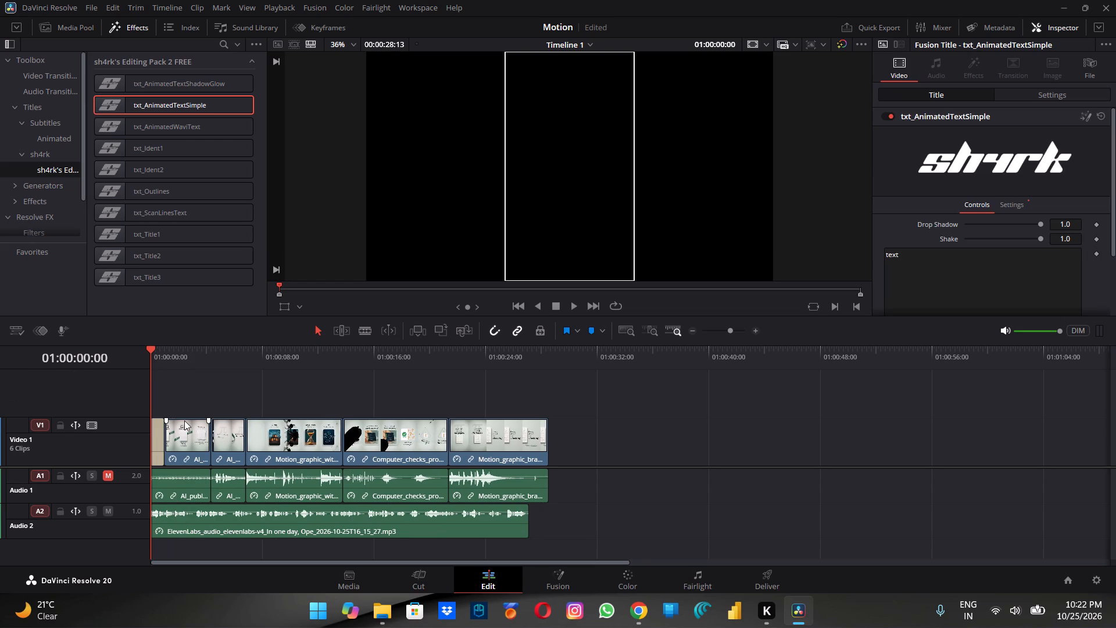
click(154, 436)
key(Delete)
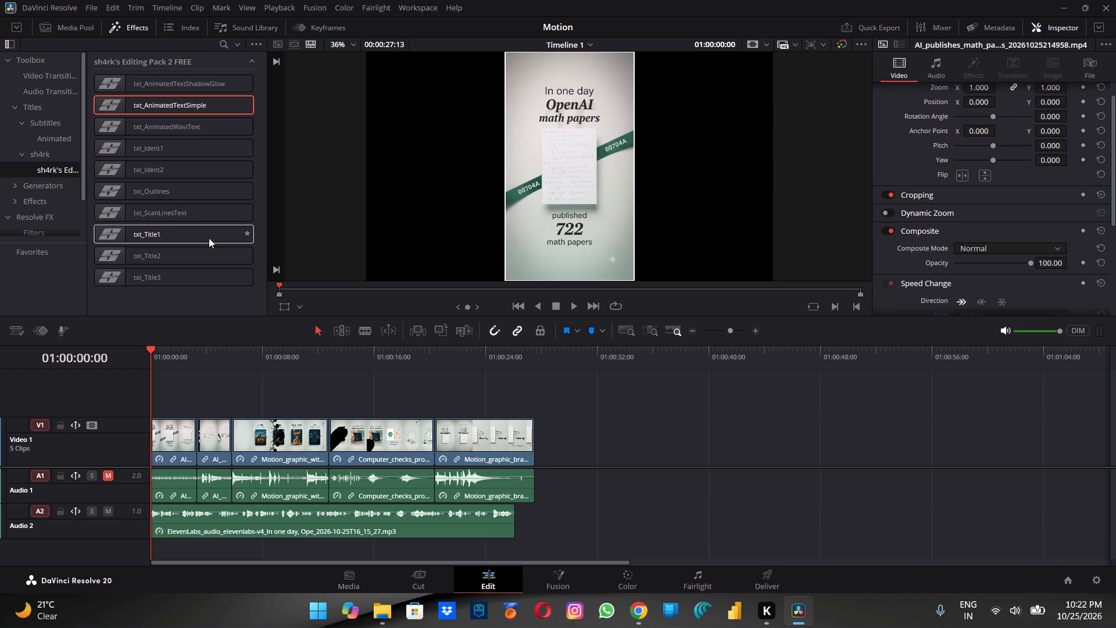
Add the sh4rk txt_Title1 title on a new Video 2 track at the timeline start, and play it briefly to preview.
drag(208, 235, 277, 410)
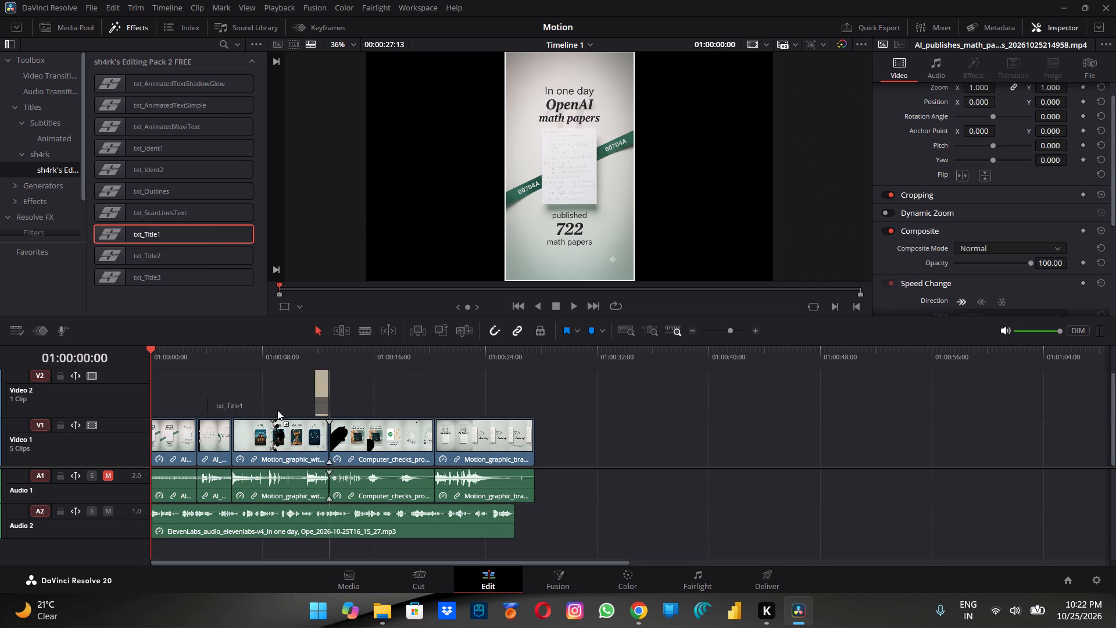
drag(277, 410, 173, 405)
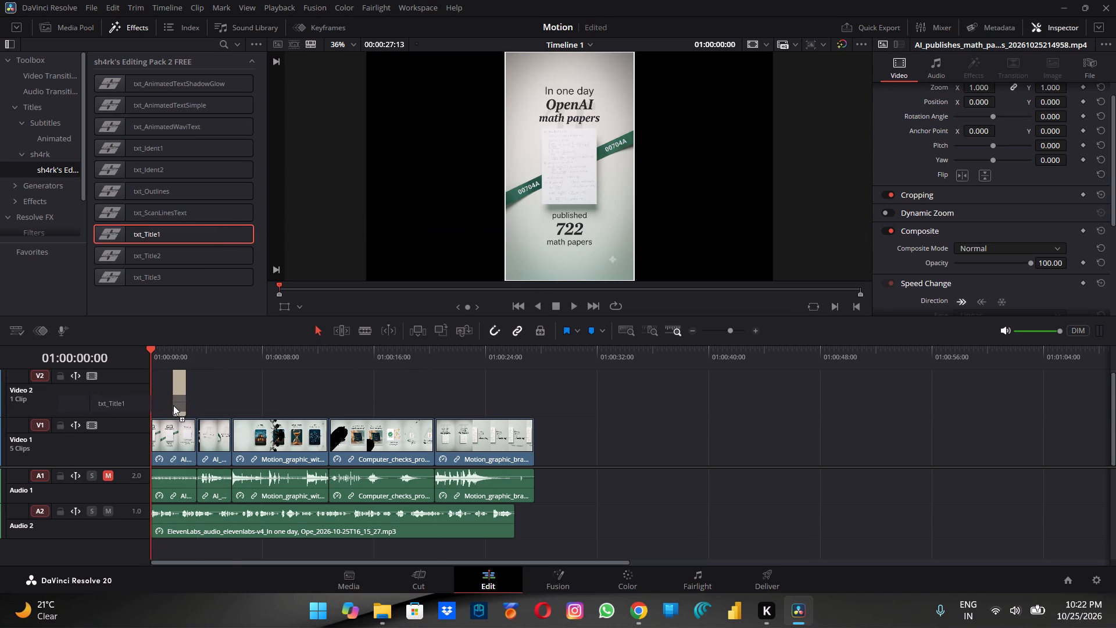
drag(173, 405, 152, 406)
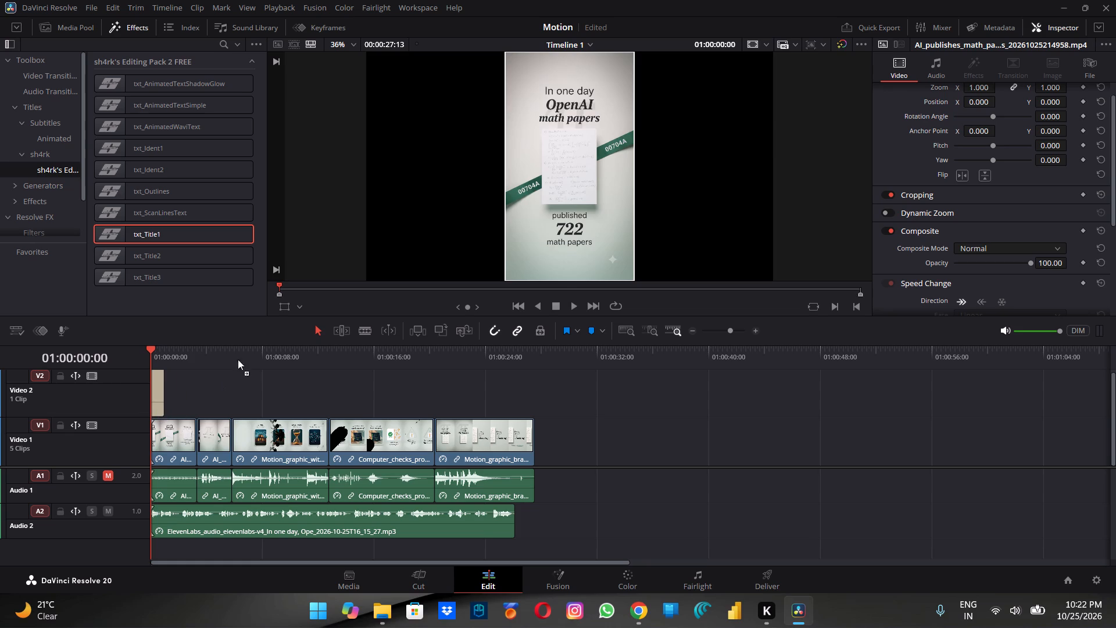
click(575, 305)
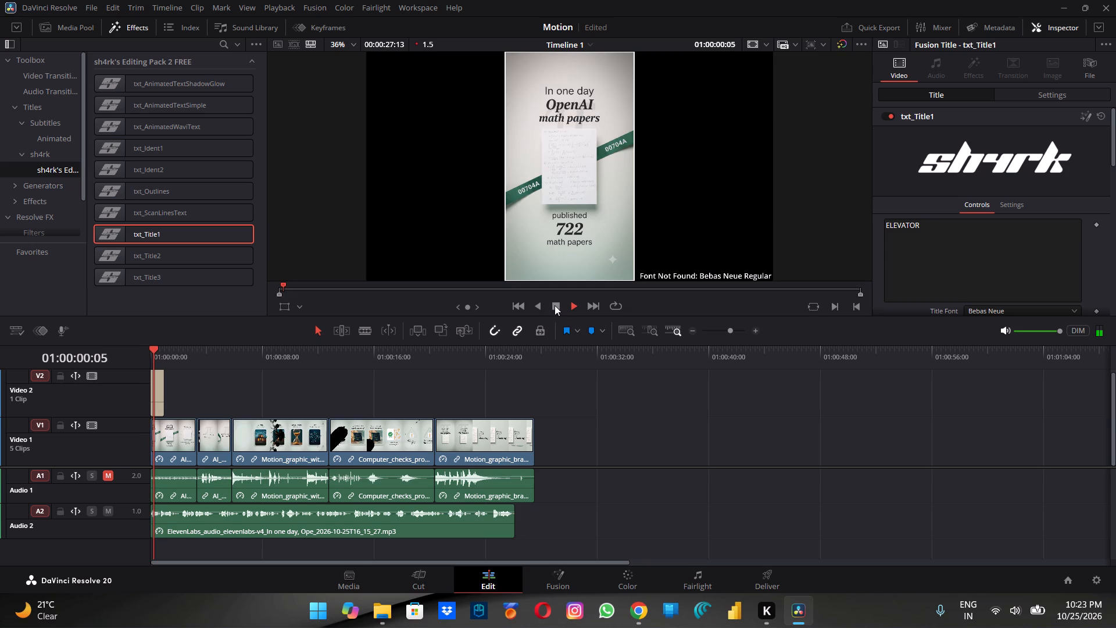
click(555, 305)
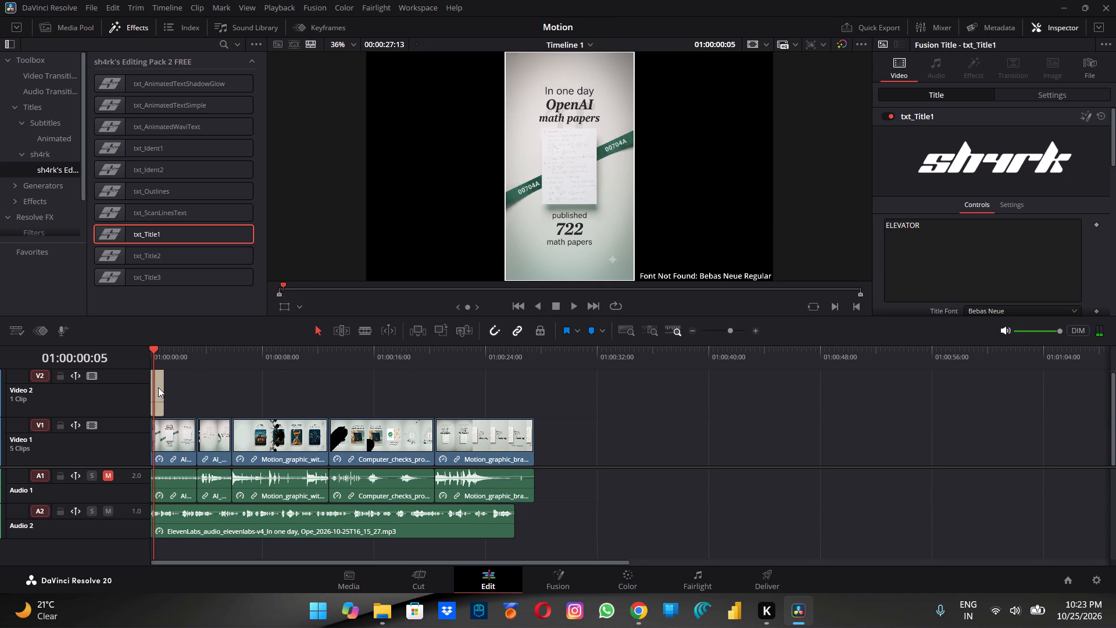
Ripple-delete the txt_Title1 title from the start of Video 2.
click(158, 387)
key(Delete)
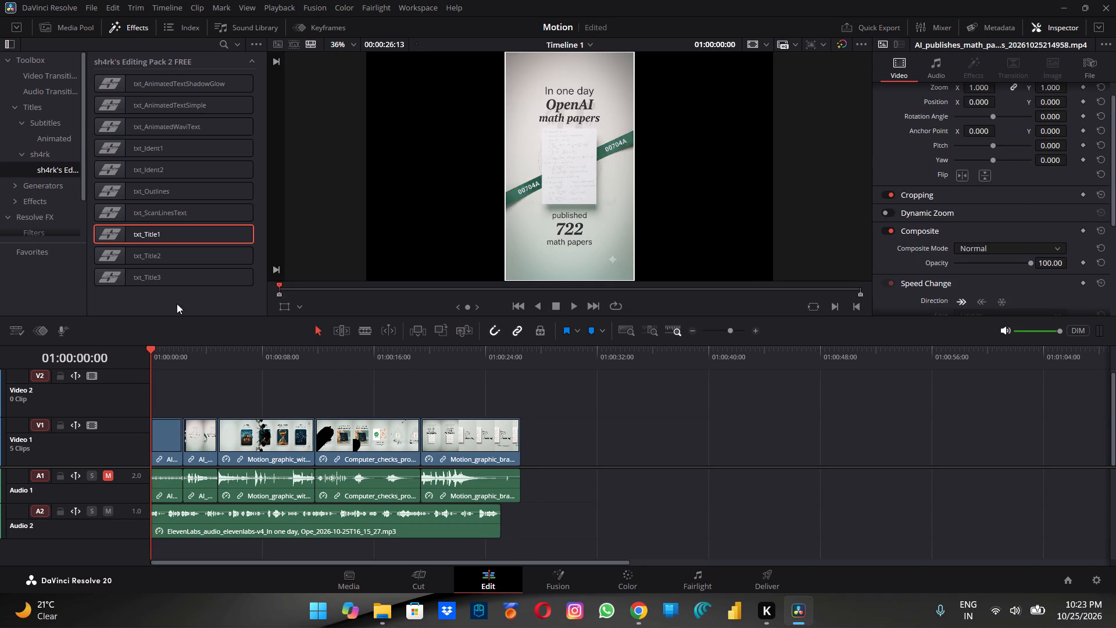
Select the sh4rk txt_ScanLinesText title in the effects library, and play the timeline from the start.
click(206, 216)
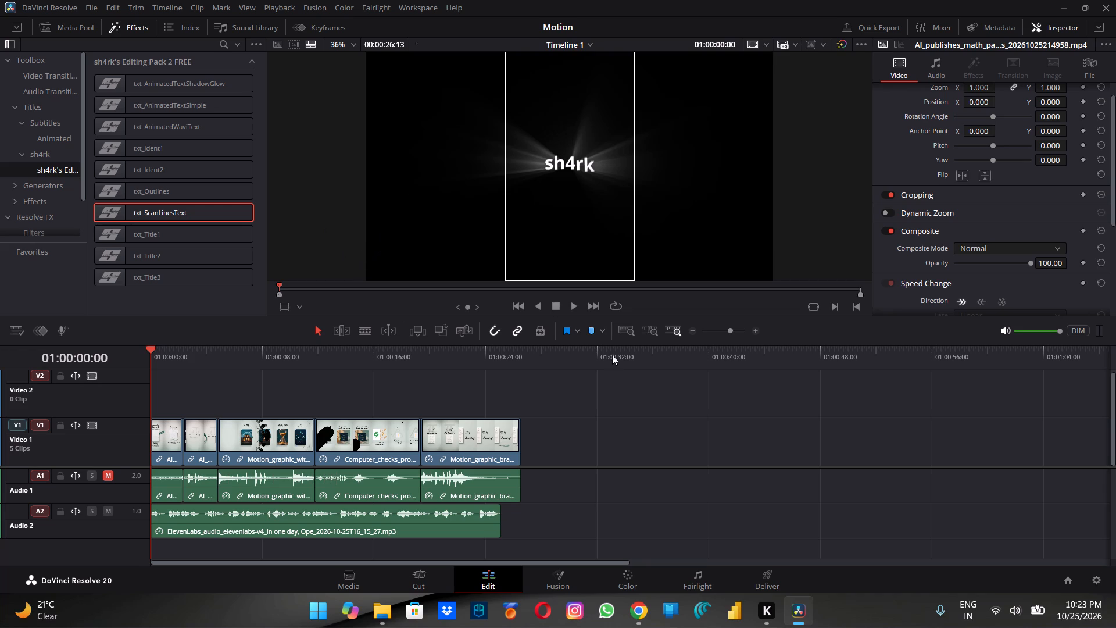
click(573, 304)
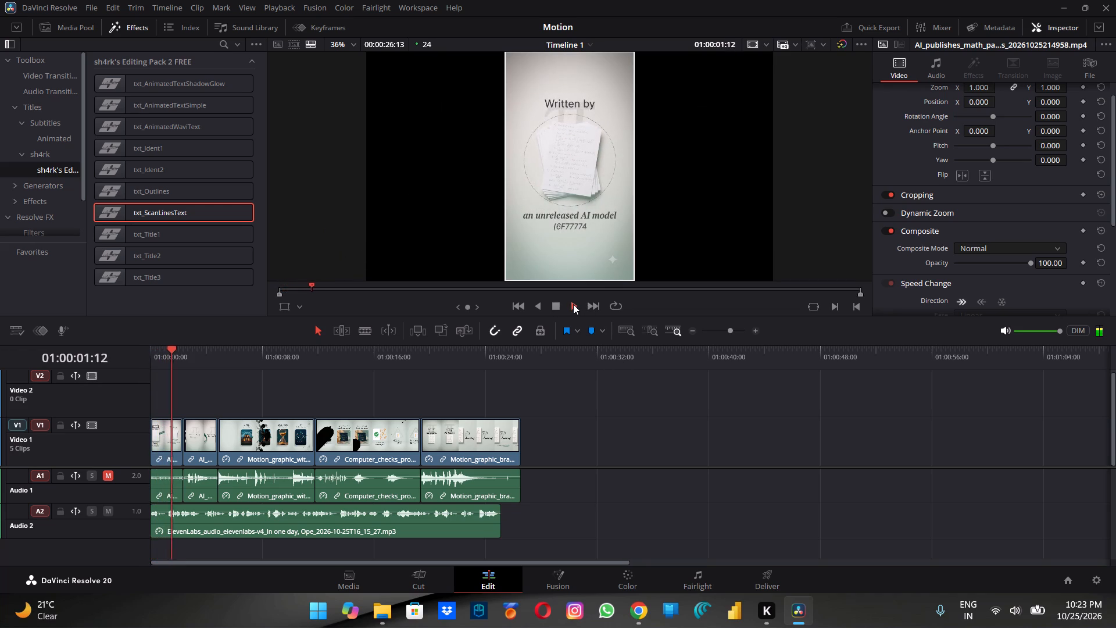
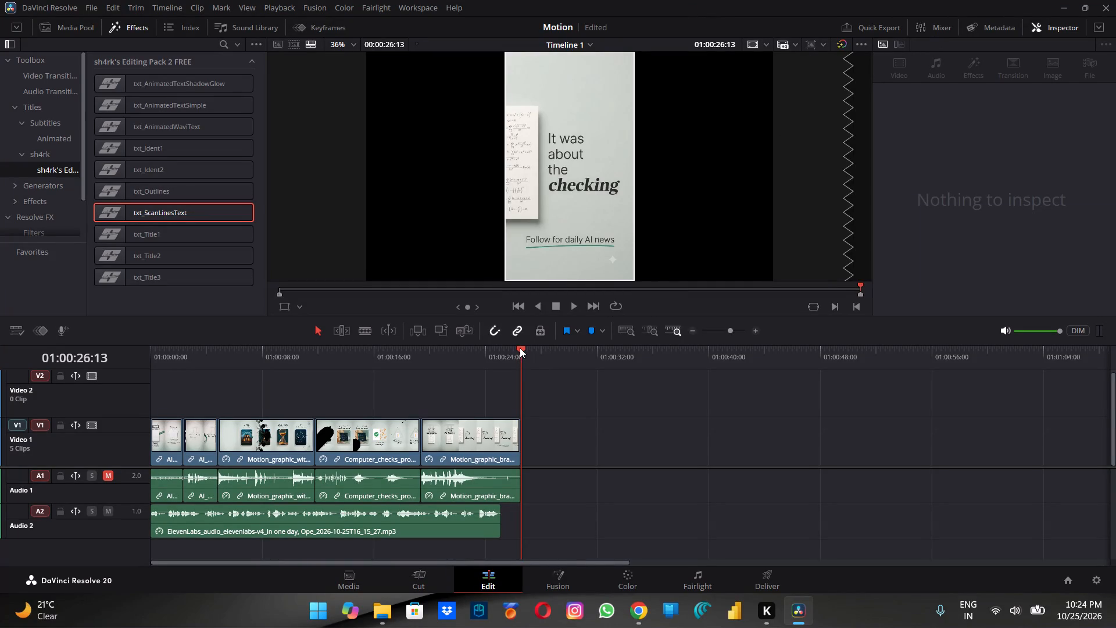
Return to the timeline start, and apply the sh4rk cc_BlurEffects effect to the first clip on Video 1.
drag(520, 348, 140, 368)
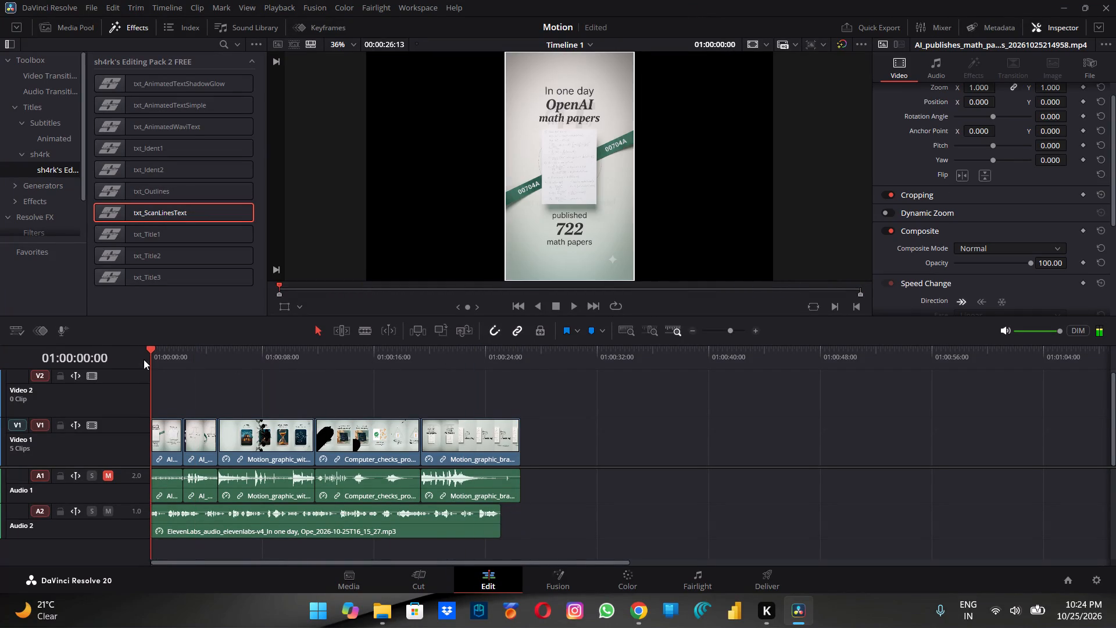
click(12, 201)
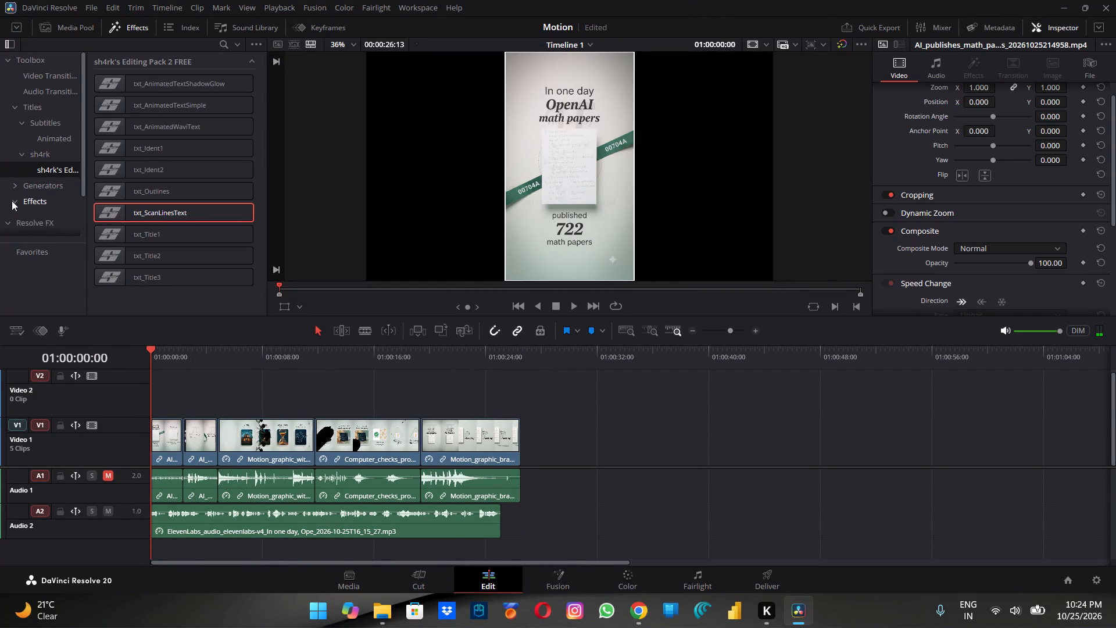
click(20, 211)
scroll(34, 205, down, 1)
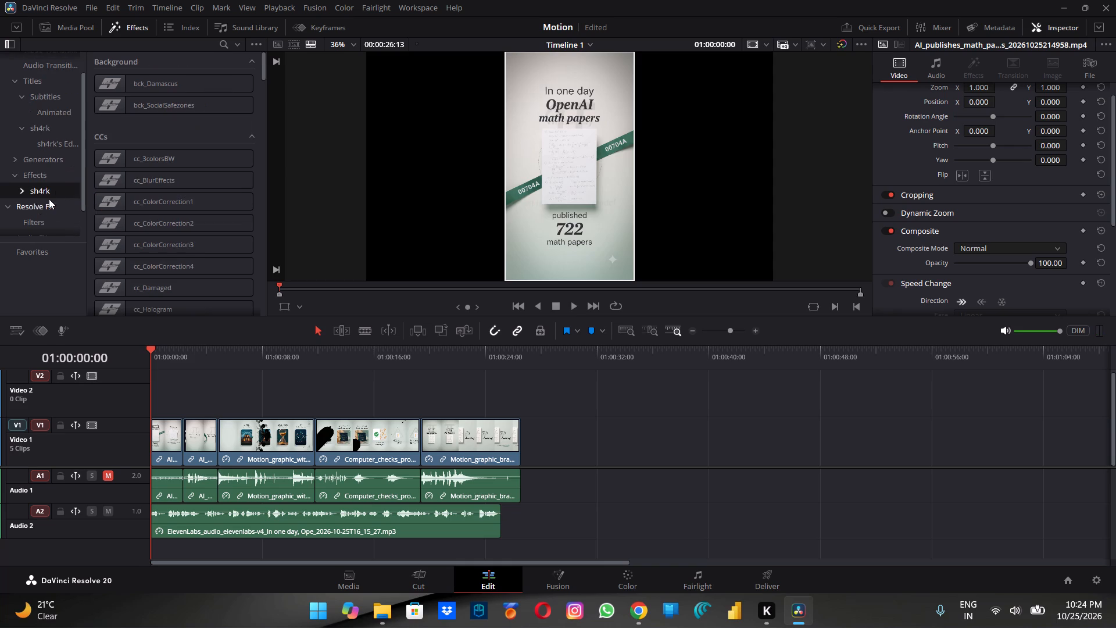
click(157, 176)
scroll(157, 176, down, 1)
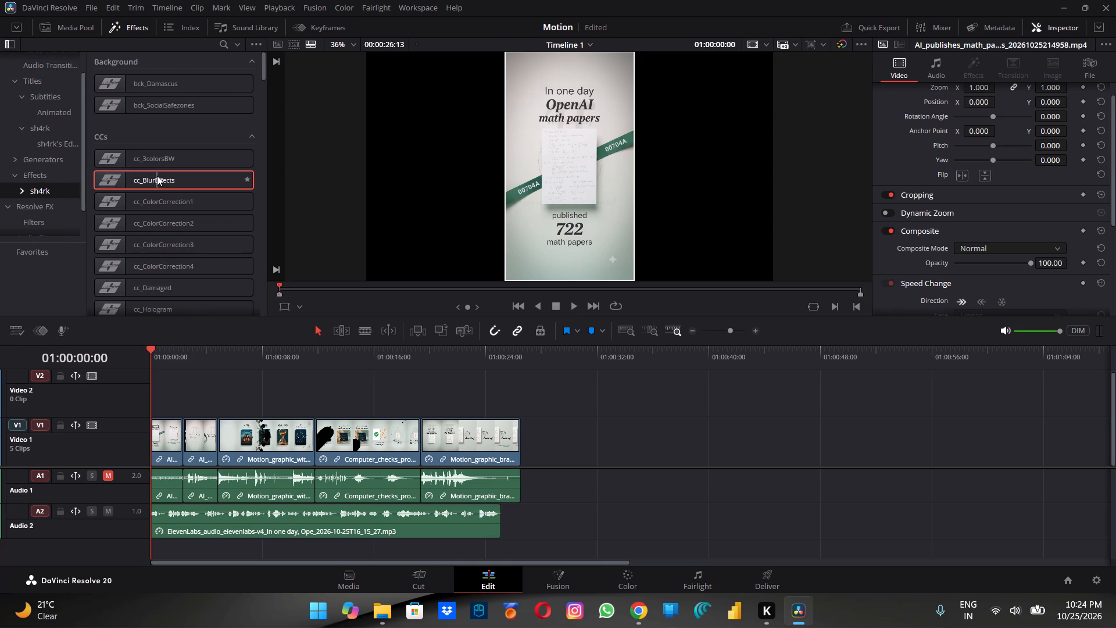
drag(157, 176, 403, 341)
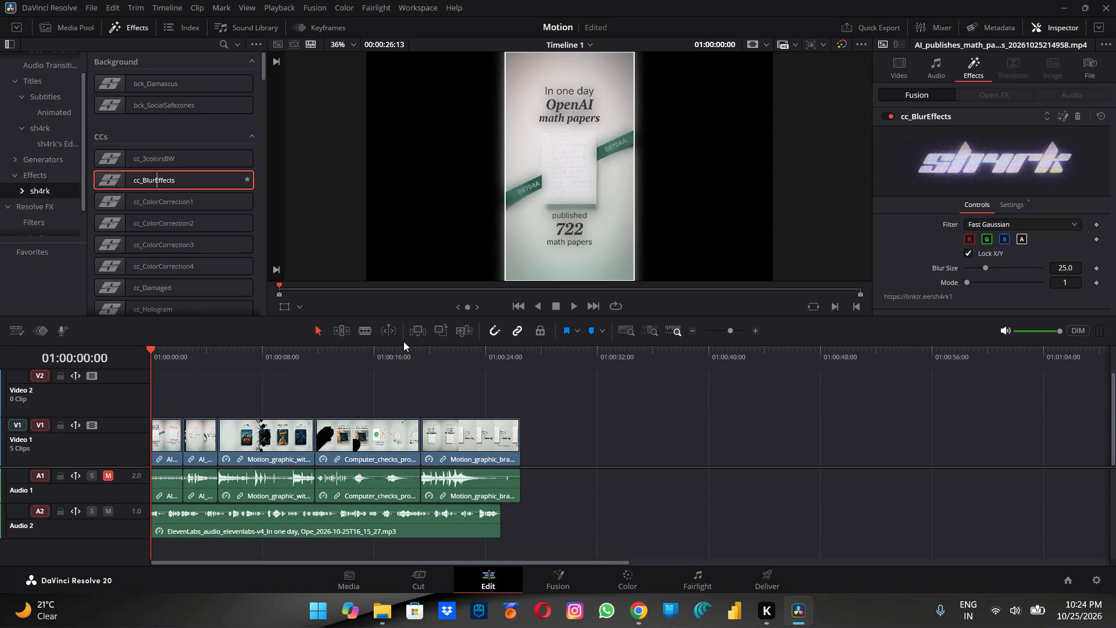
drag(403, 341, 221, 377)
drag(221, 377, 166, 405)
Add a second cc_BlurEffects effect to the first clip on Video 1.
drag(176, 178, 194, 362)
drag(194, 362, 230, 411)
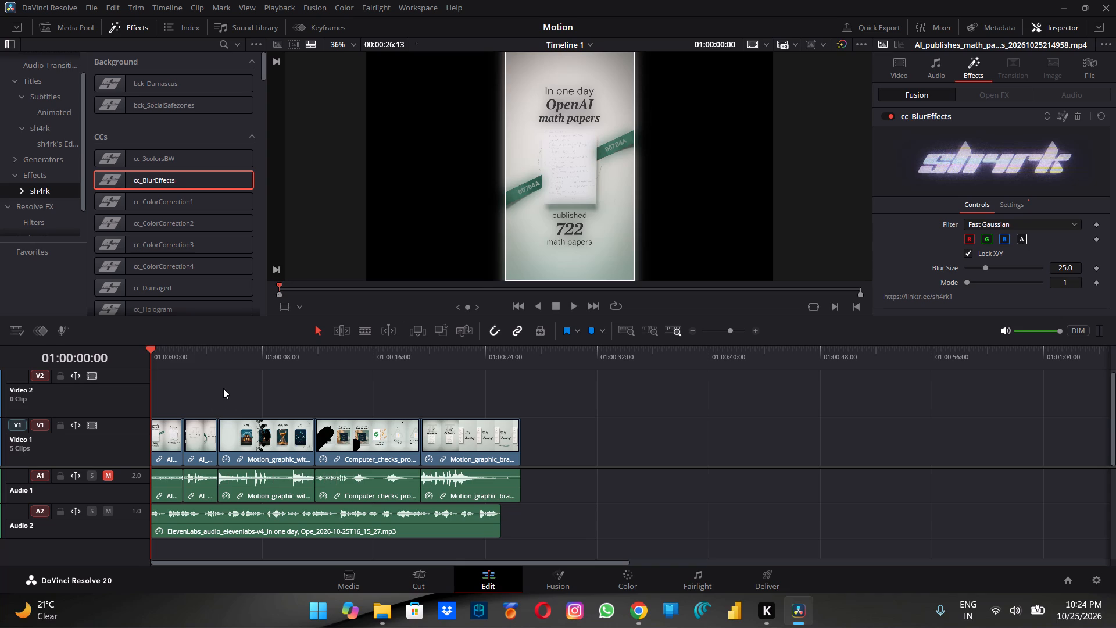
drag(186, 181, 209, 439)
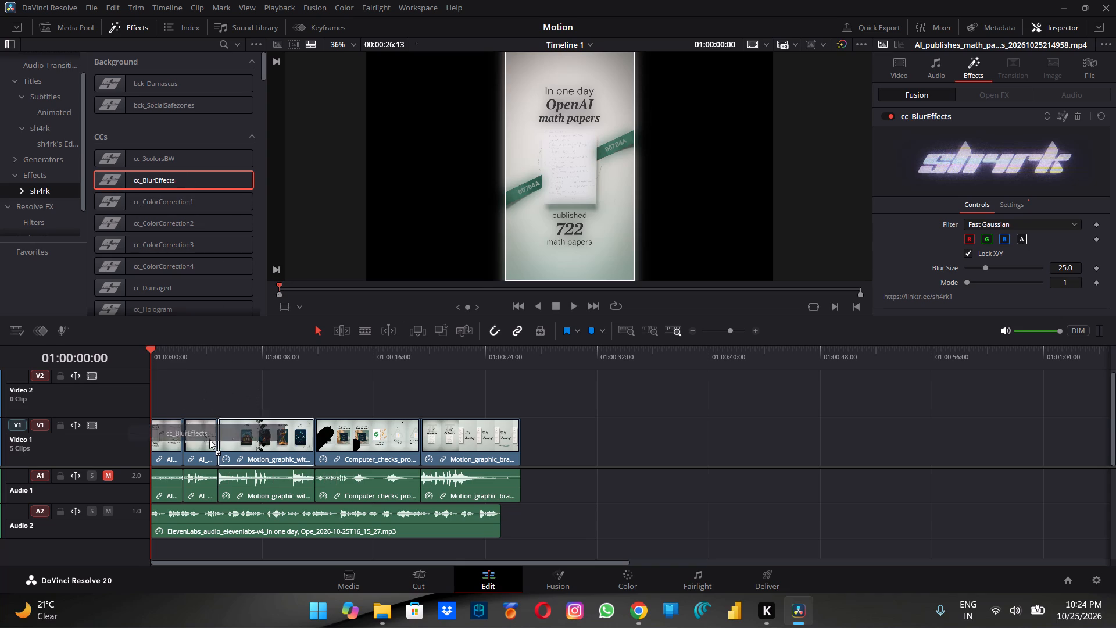
drag(209, 439, 174, 441)
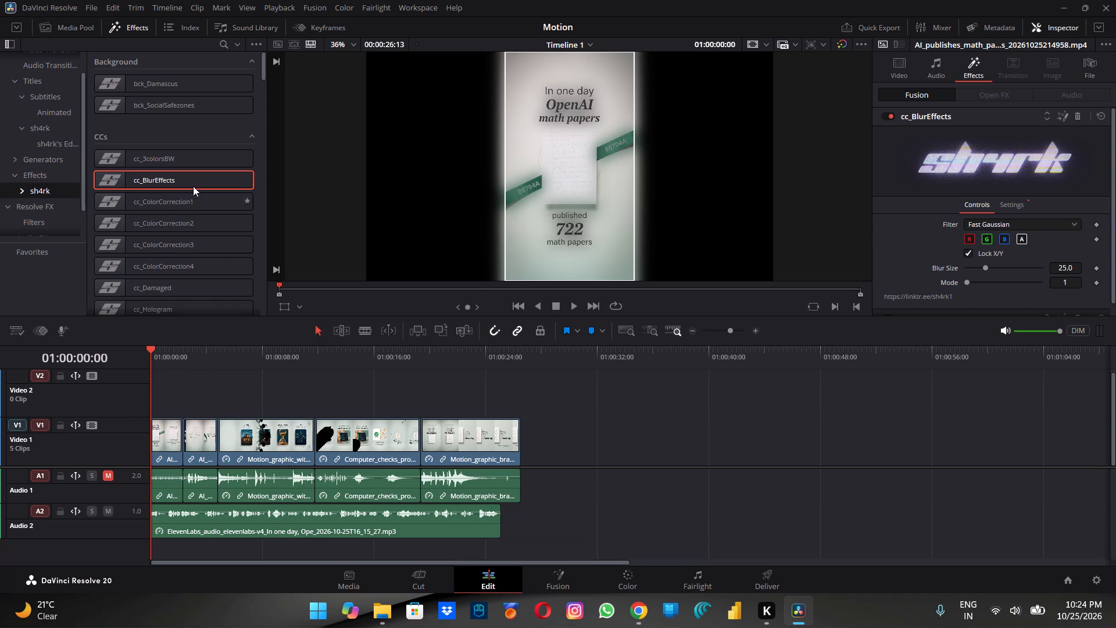
Apply the cc_BlurEffects effect to the third, fourth and fifth clips on Video 1.
drag(196, 178, 233, 266)
drag(233, 266, 278, 441)
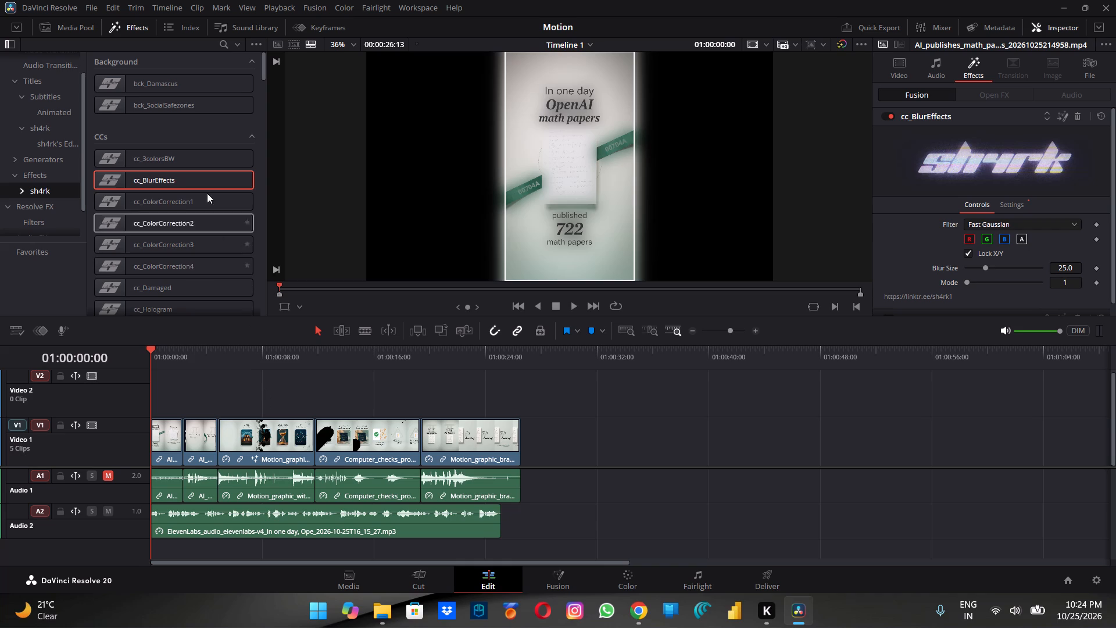
drag(202, 179, 366, 430)
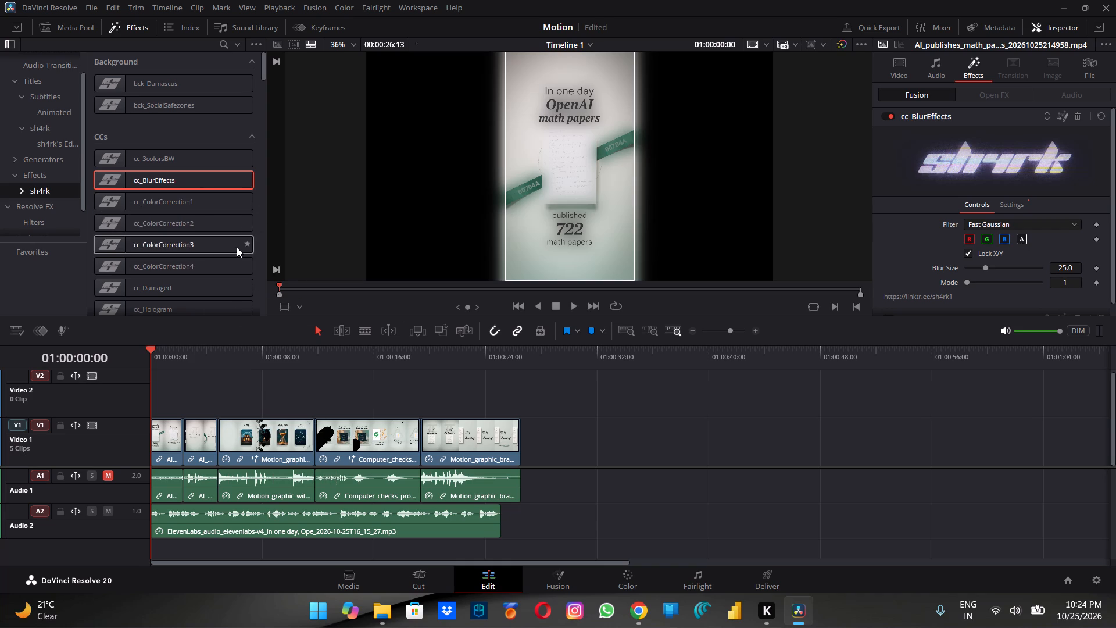
drag(213, 182, 482, 440)
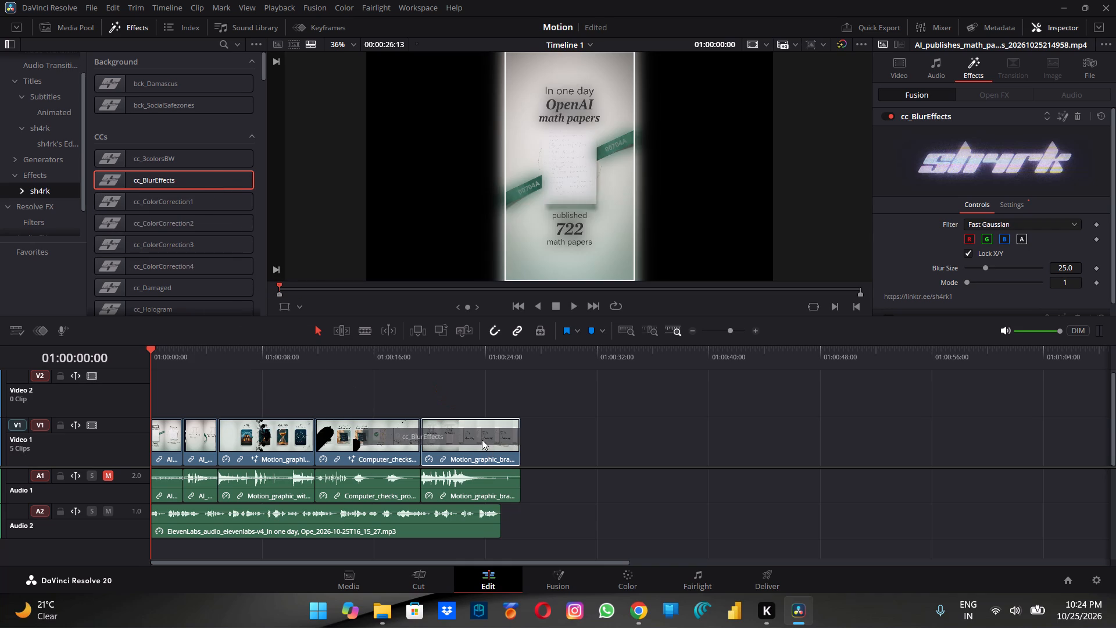
Set Blur Size to 0.0 in the top cc_BlurEffects of the first clip and in the effect on the fourth and third clips.
scroll(1042, 219, down, 1)
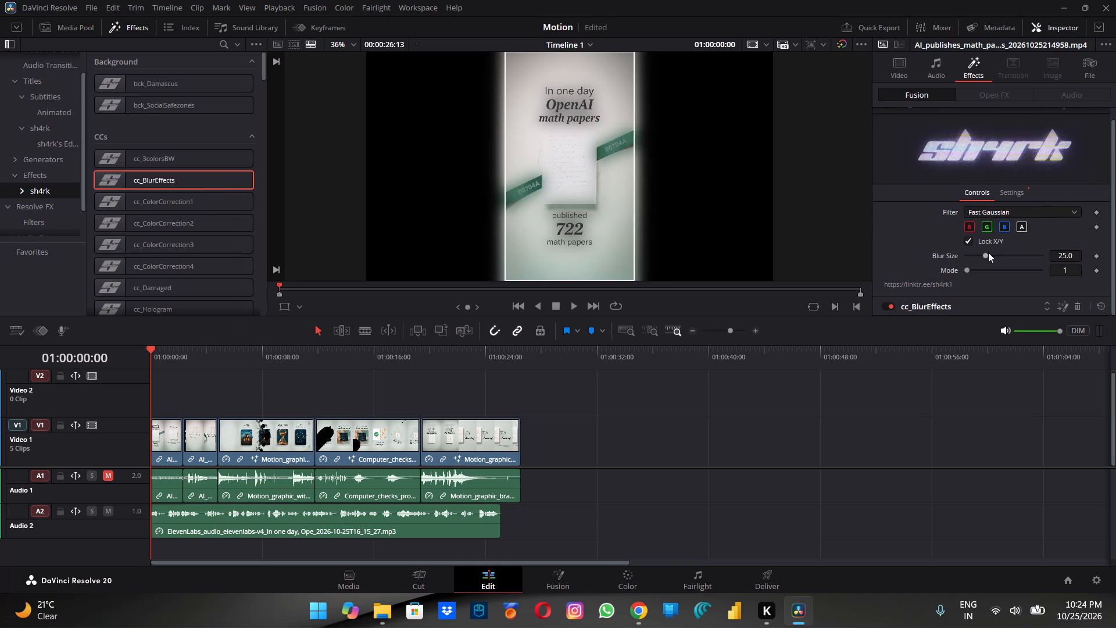
drag(985, 252, 951, 256)
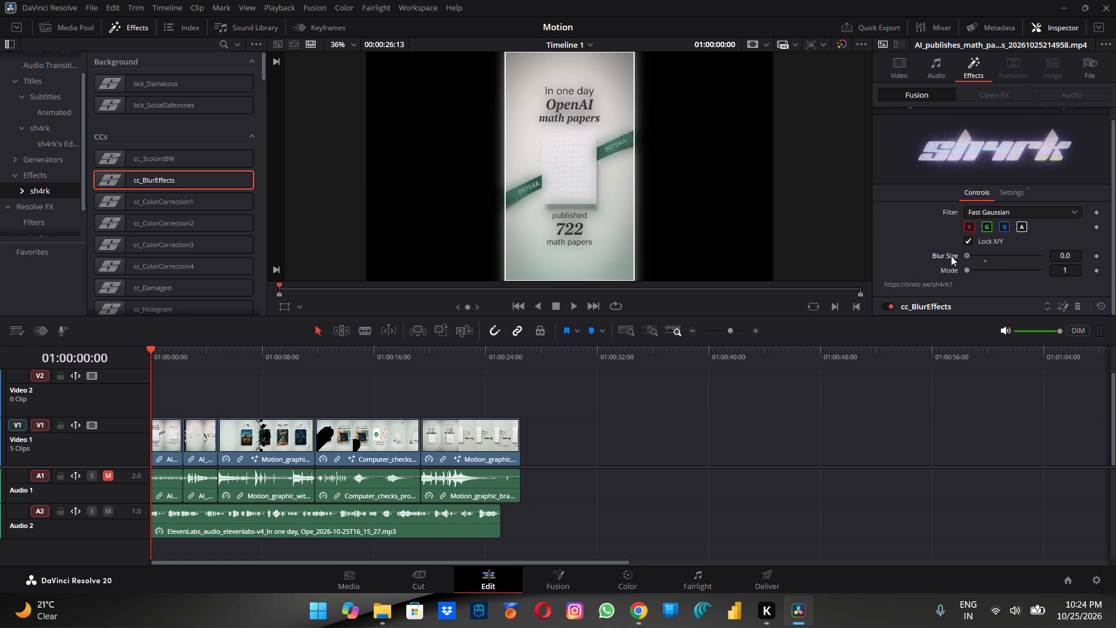
drag(951, 256, 968, 258)
drag(968, 258, 935, 259)
drag(935, 259, 934, 259)
click(380, 435)
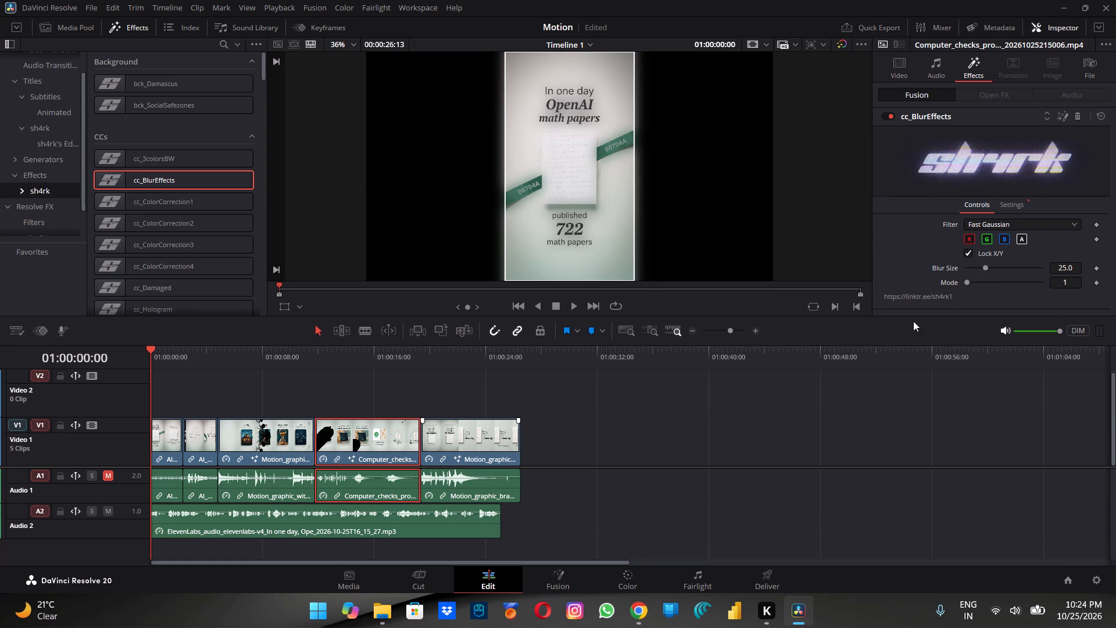
drag(985, 266, 933, 266)
click(283, 433)
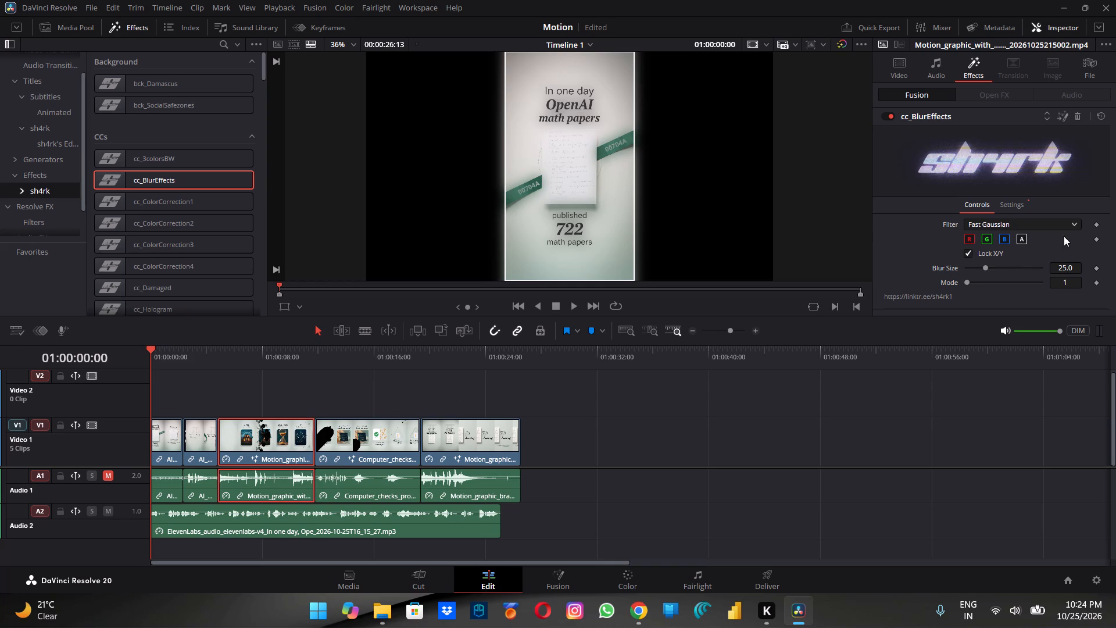
drag(979, 265, 939, 272)
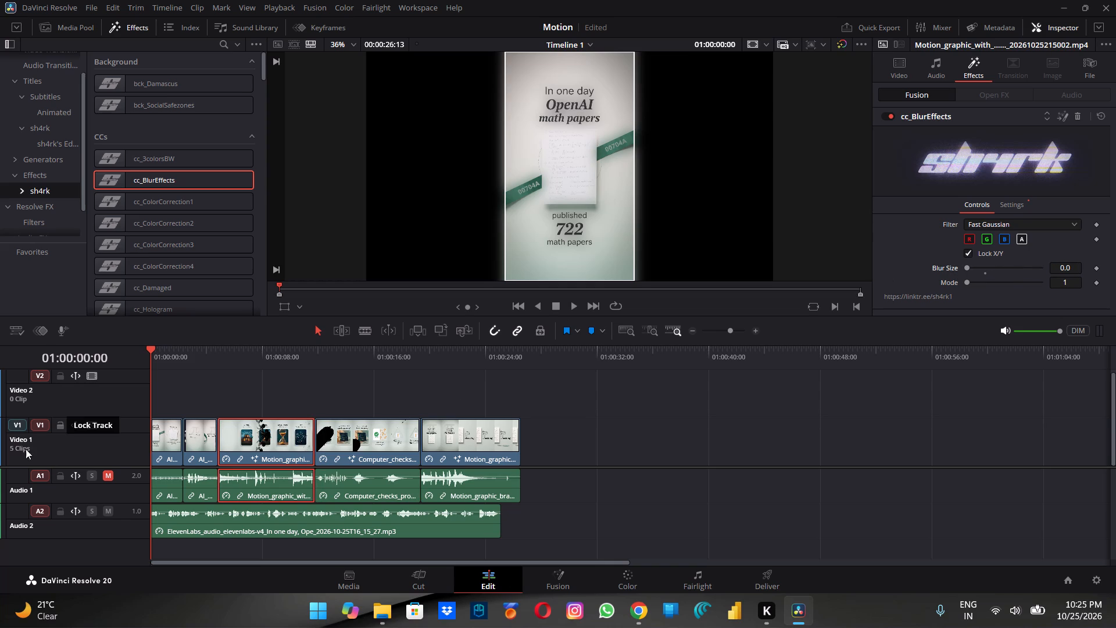
Check the effect settings of the first two Video 1 clips, and play the timeline from the start.
click(171, 440)
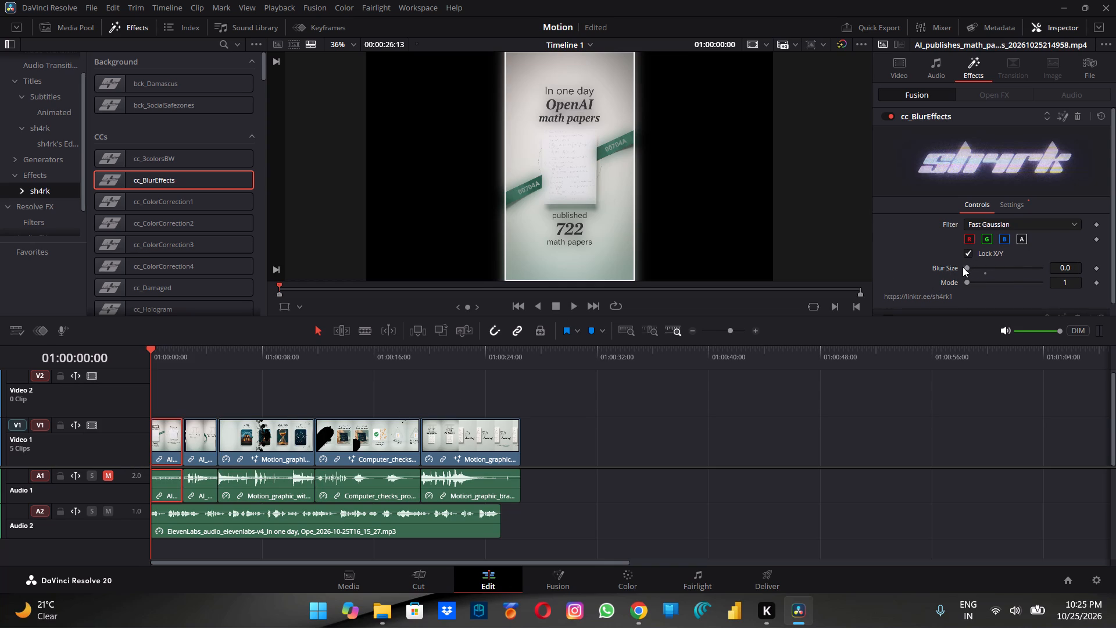
click(198, 444)
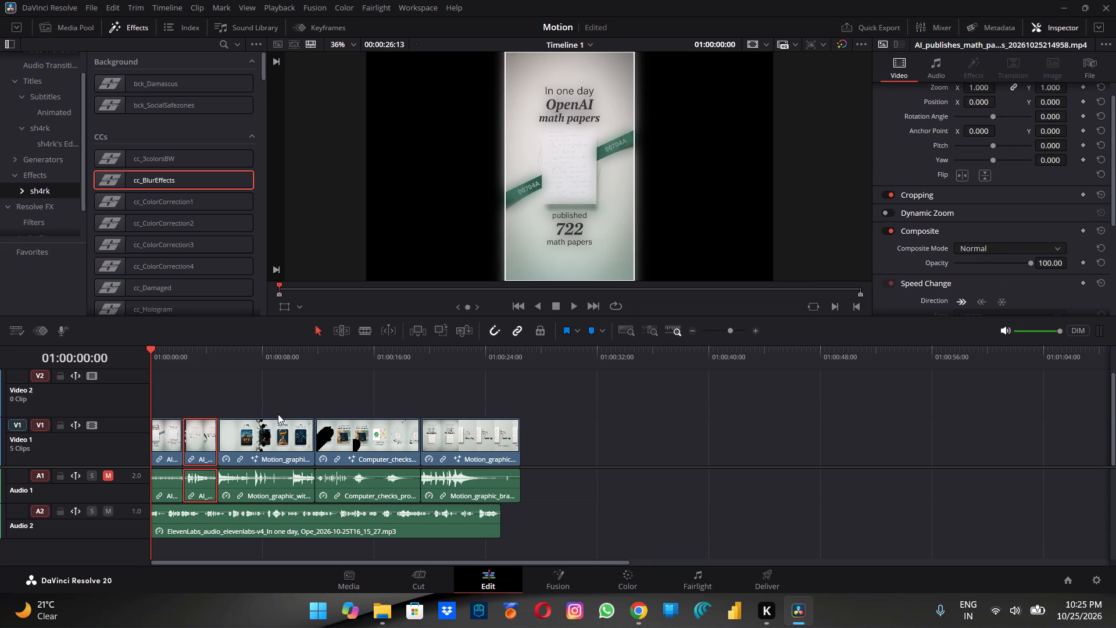
click(282, 379)
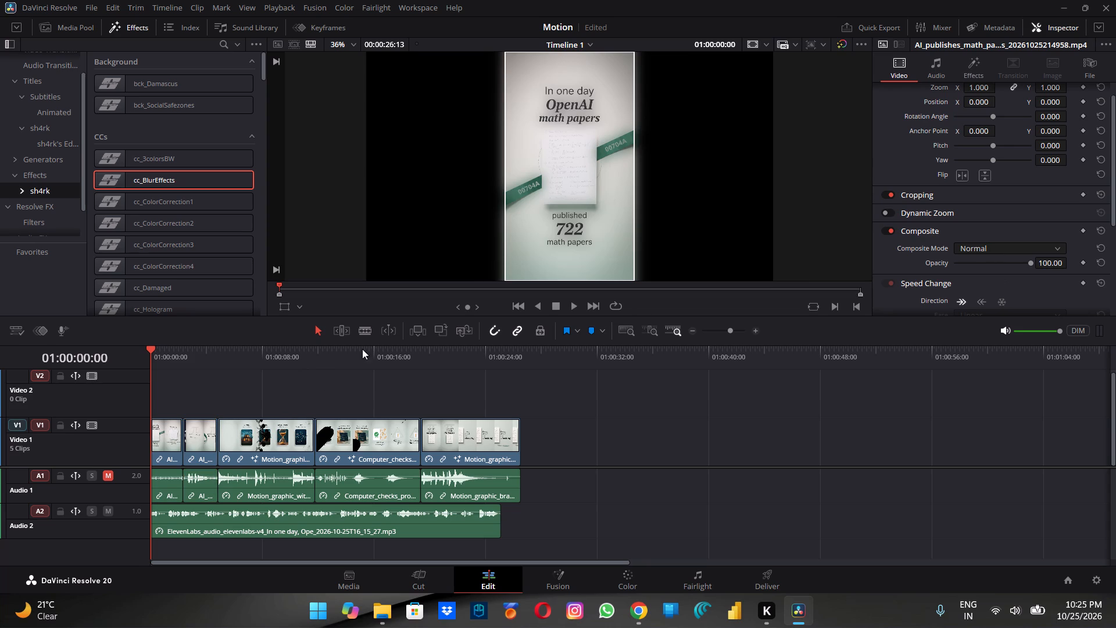
click(575, 302)
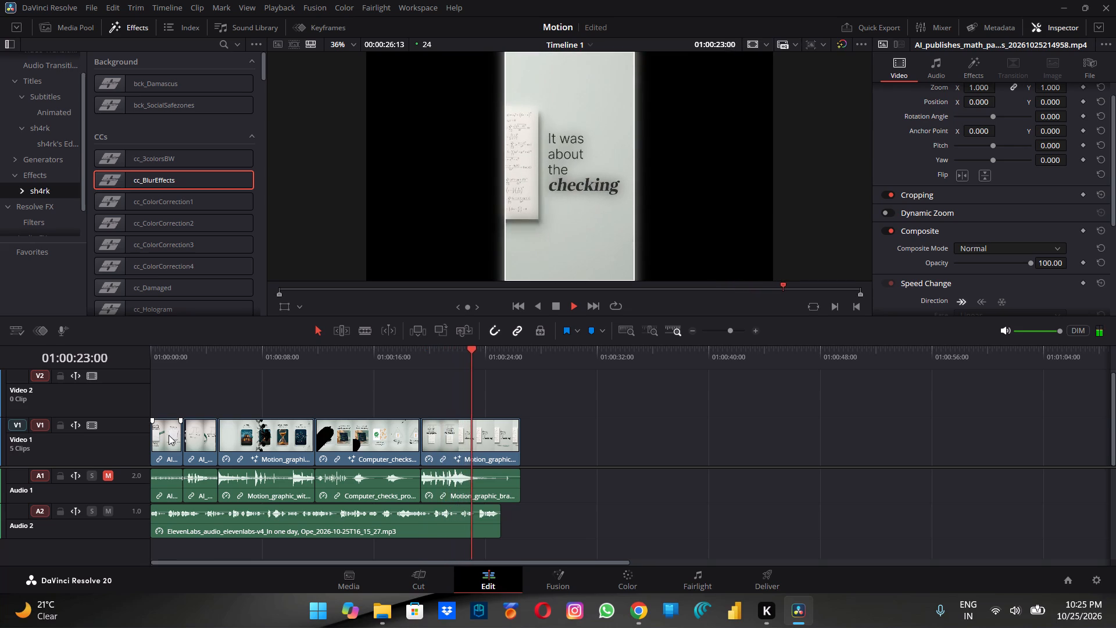
Set the cc_BlurEffects Blur Size to 2.4 on the third clip of Video 1.
click(205, 447)
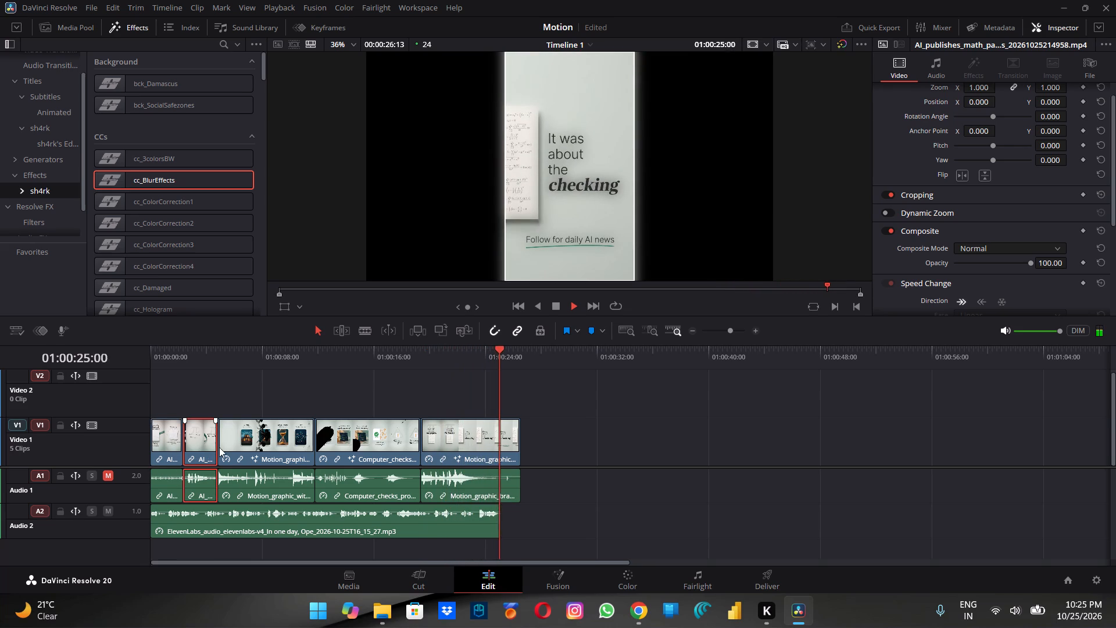
click(257, 445)
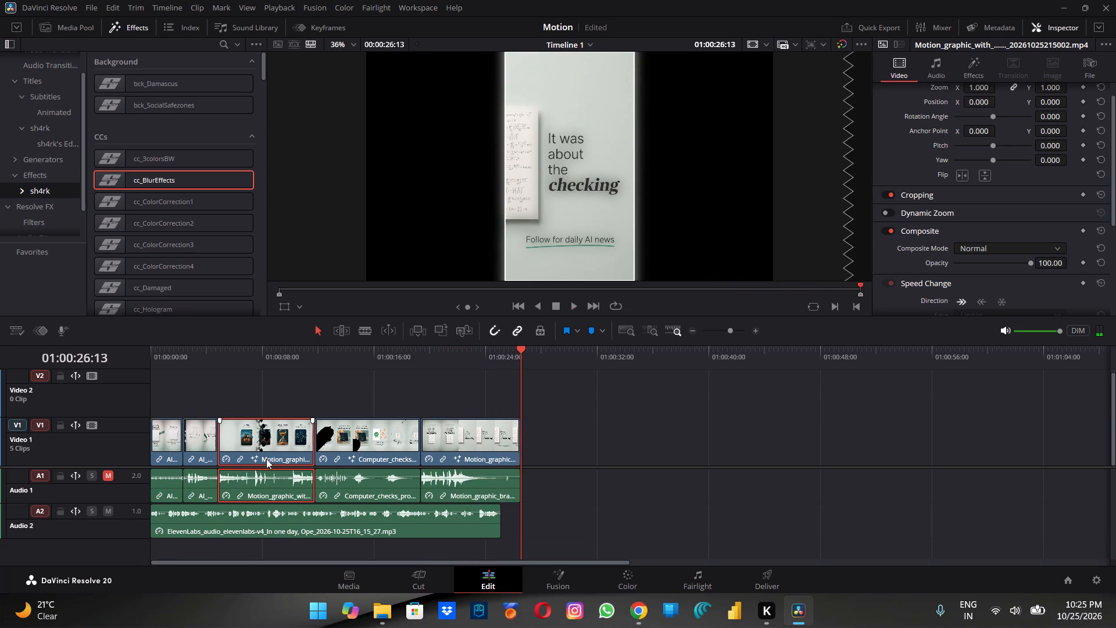
click(266, 459)
scroll(943, 198, up, 3)
click(984, 70)
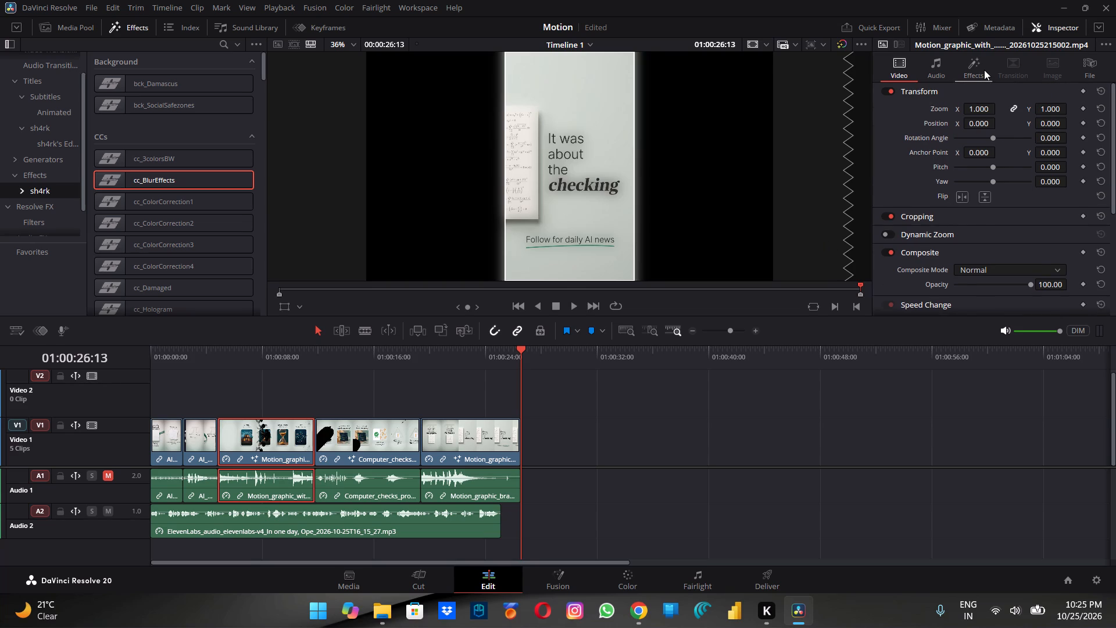
click(968, 264)
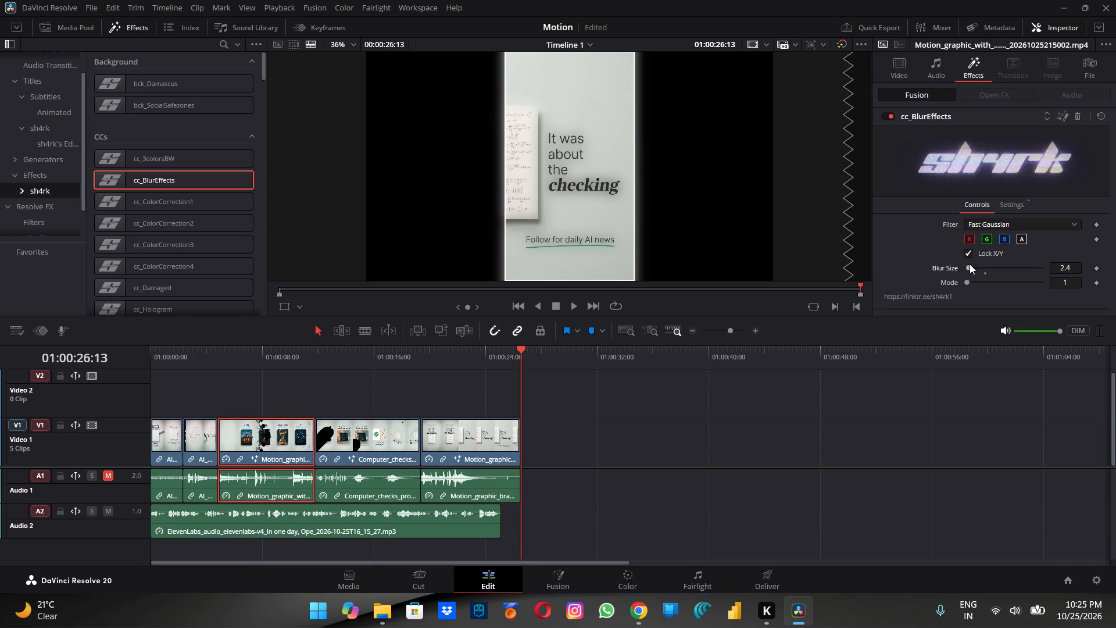
Scrub back from the timeline's end through the third clip to preview its blur.
drag(518, 349, 319, 370)
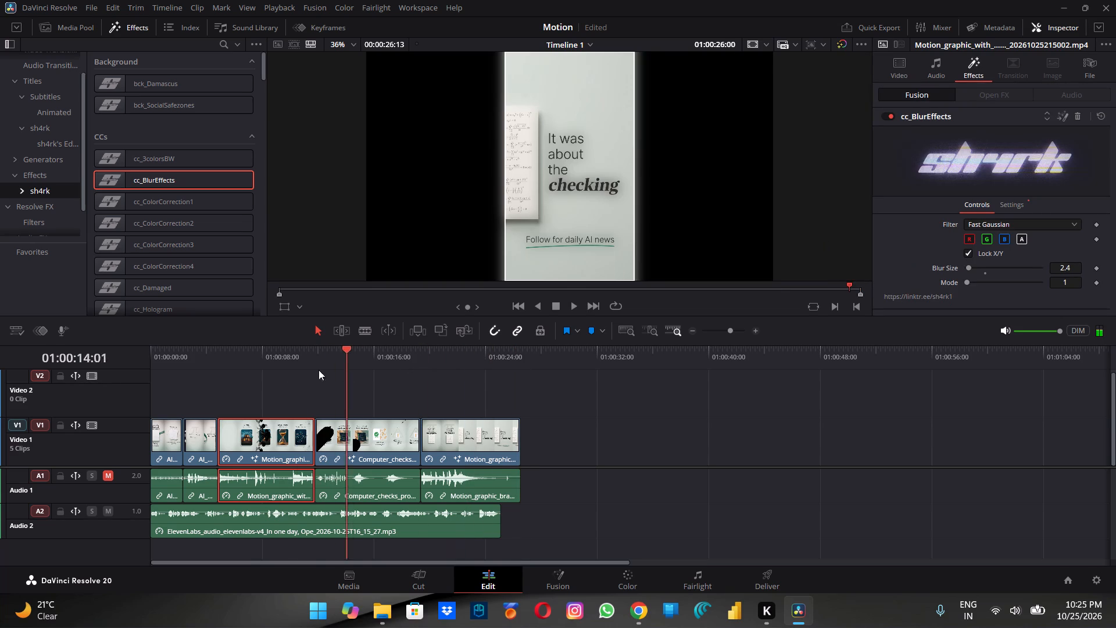
drag(319, 370, 271, 370)
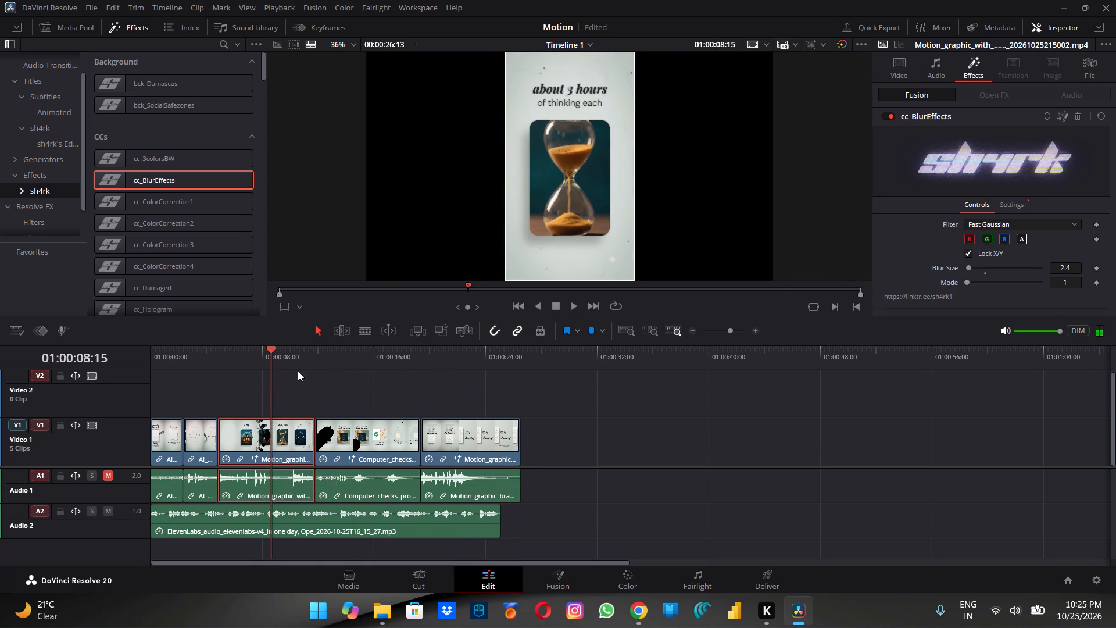
drag(270, 347, 239, 348)
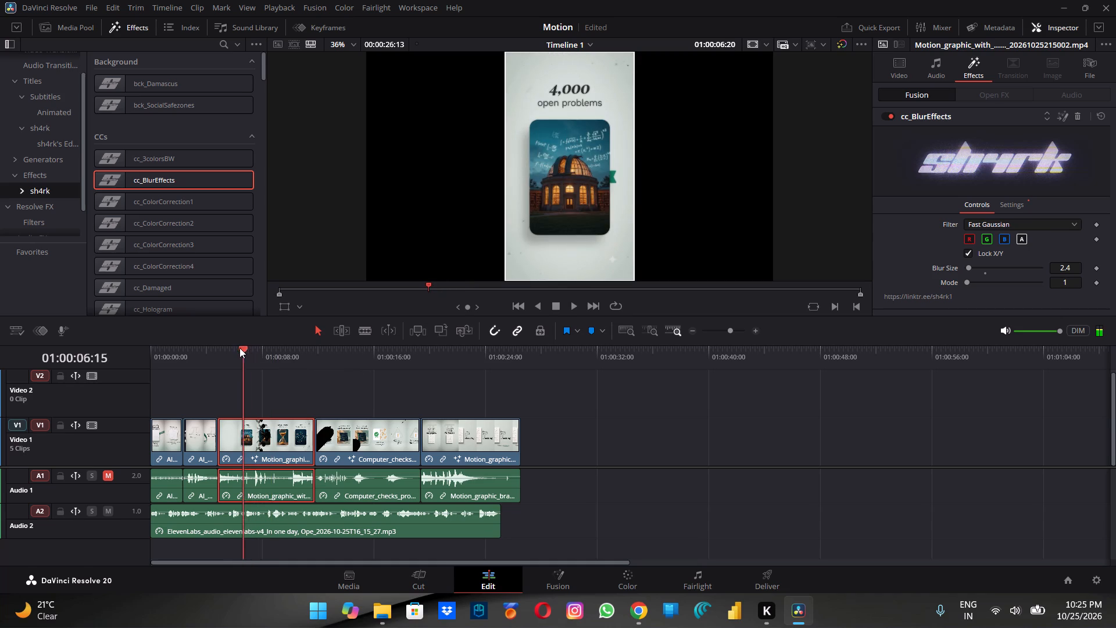
Scrub forward through the third and fourth Video 1 clips to preview the blurred visuals and transitions.
drag(239, 348, 262, 348)
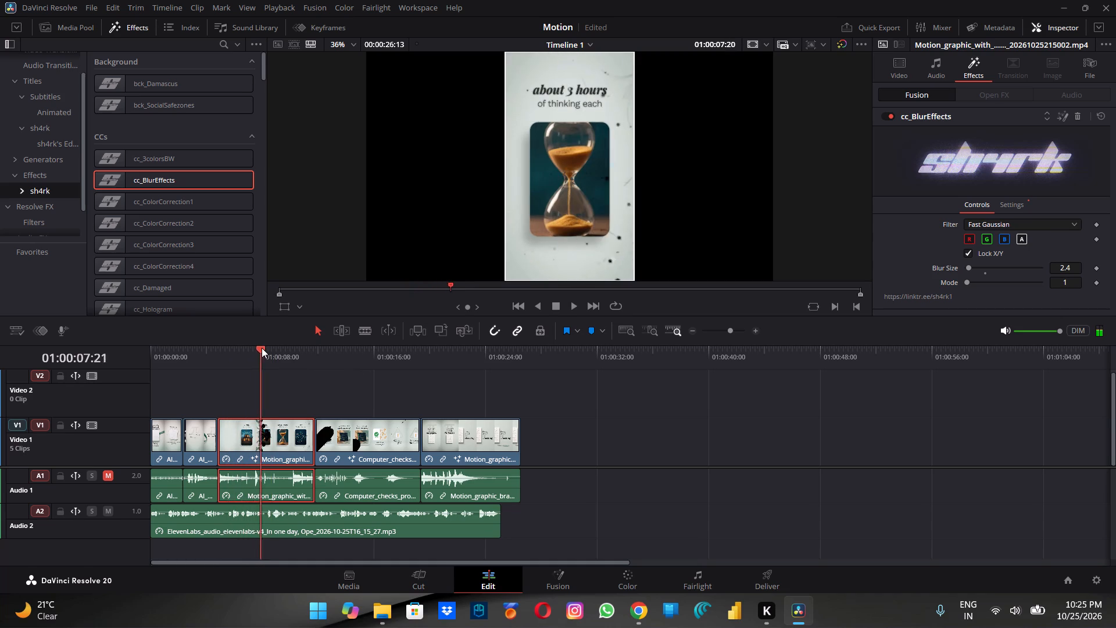
drag(262, 348, 323, 349)
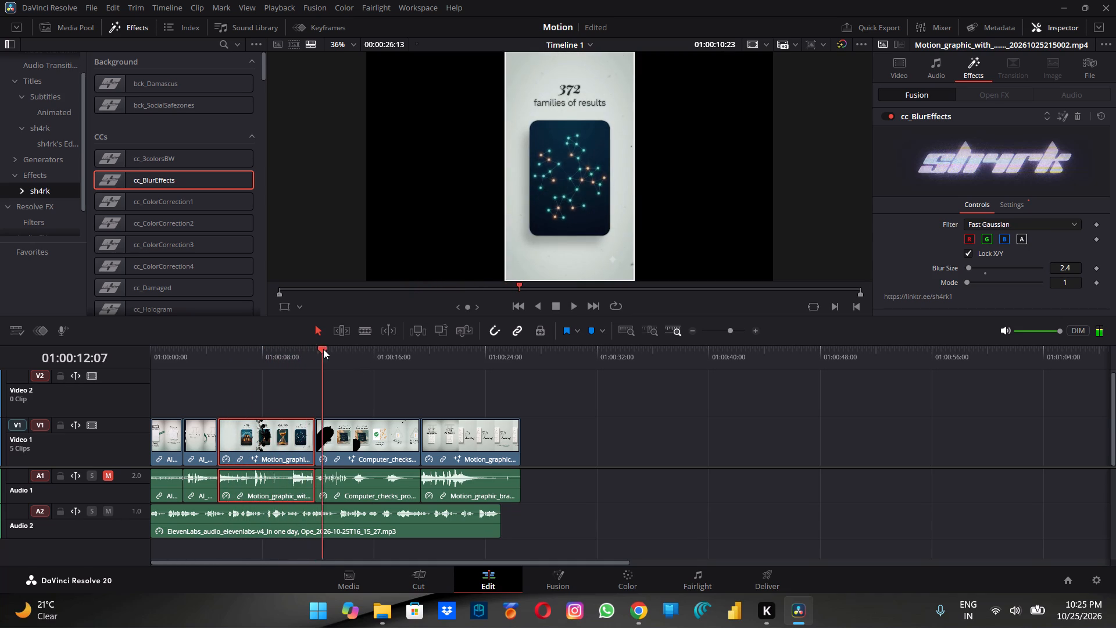
drag(323, 349, 366, 352)
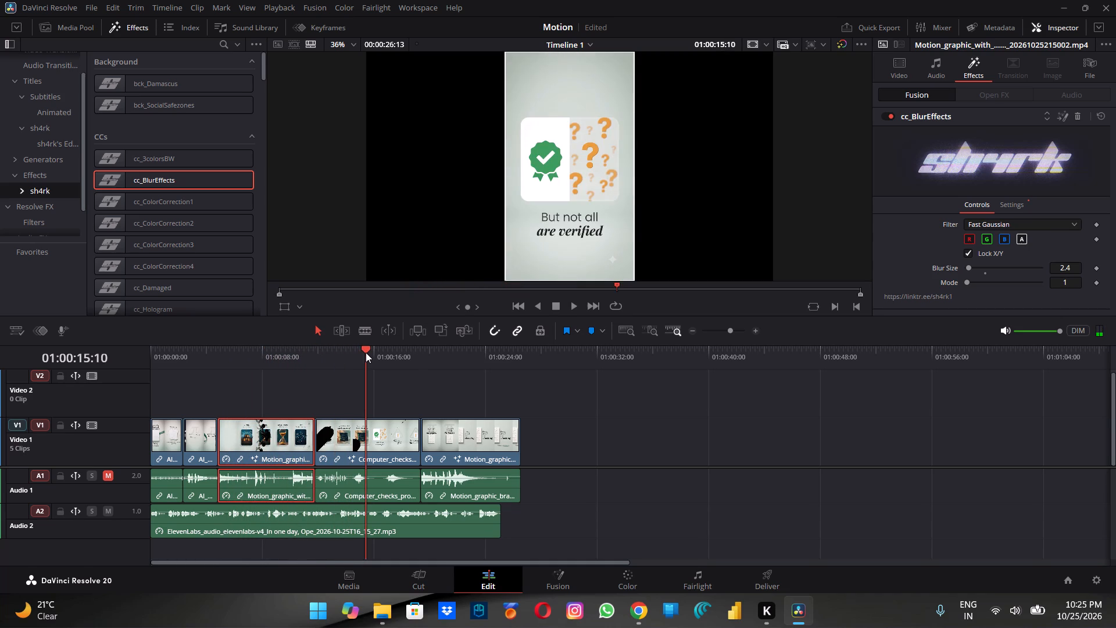
drag(366, 352, 360, 355)
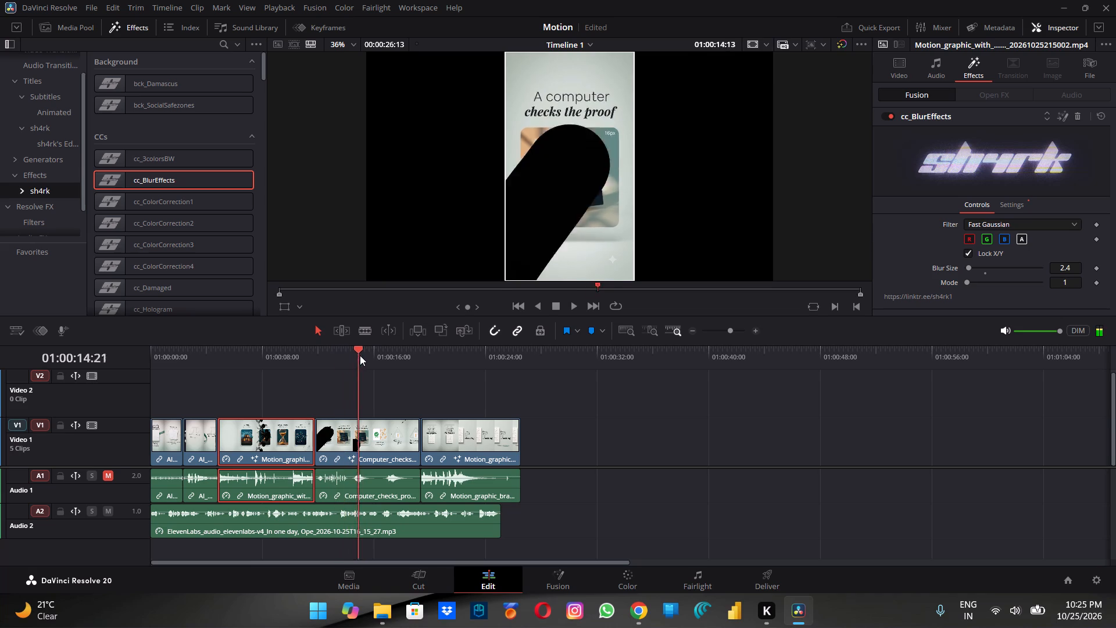
drag(360, 355, 374, 355)
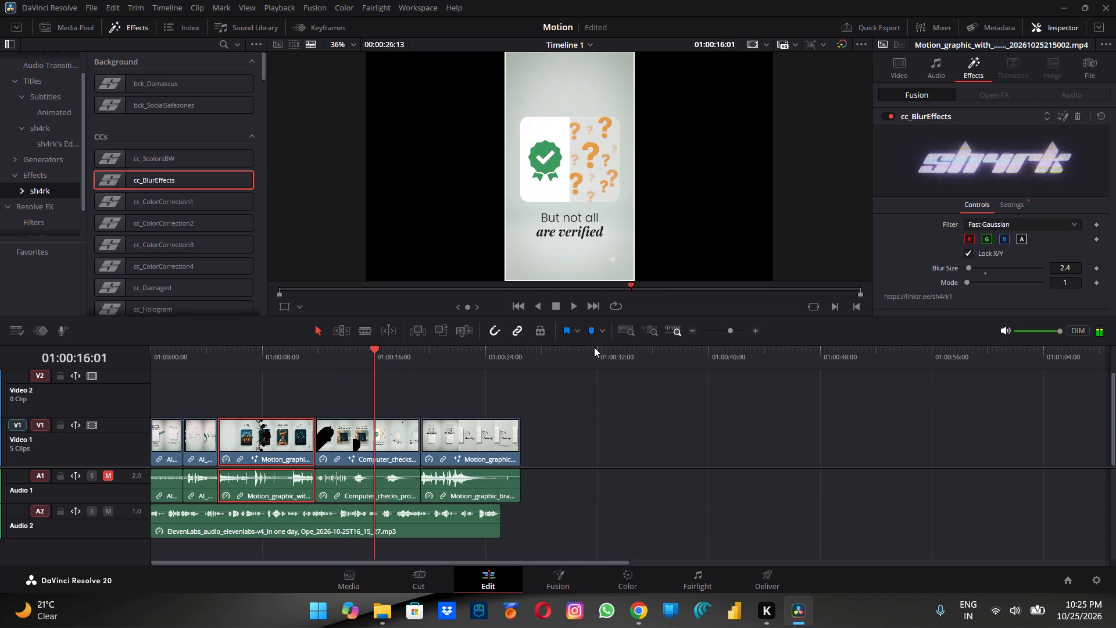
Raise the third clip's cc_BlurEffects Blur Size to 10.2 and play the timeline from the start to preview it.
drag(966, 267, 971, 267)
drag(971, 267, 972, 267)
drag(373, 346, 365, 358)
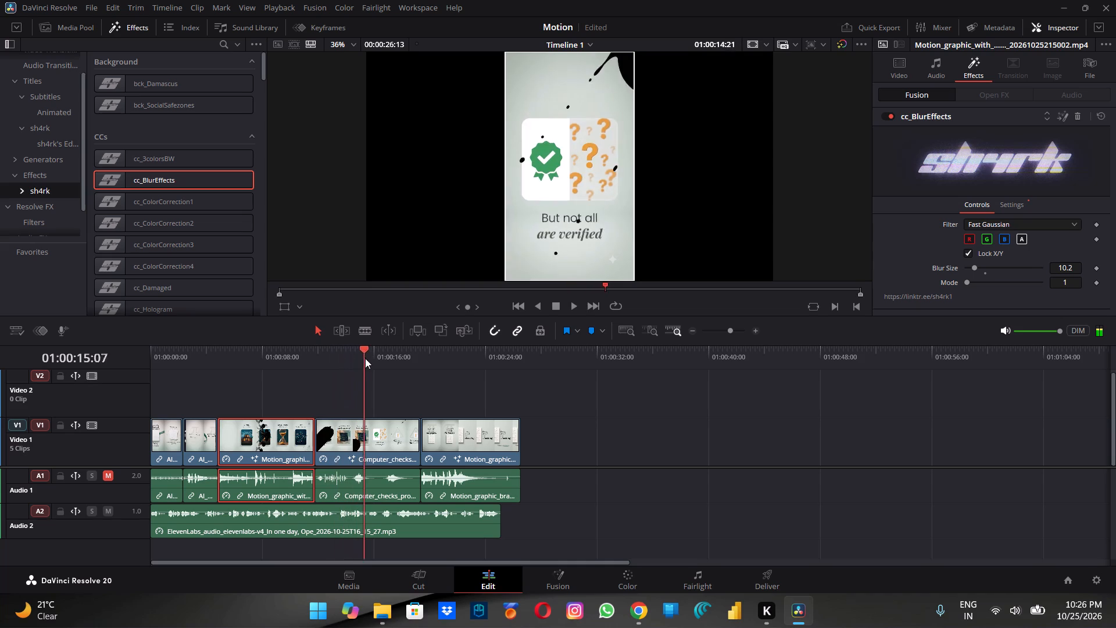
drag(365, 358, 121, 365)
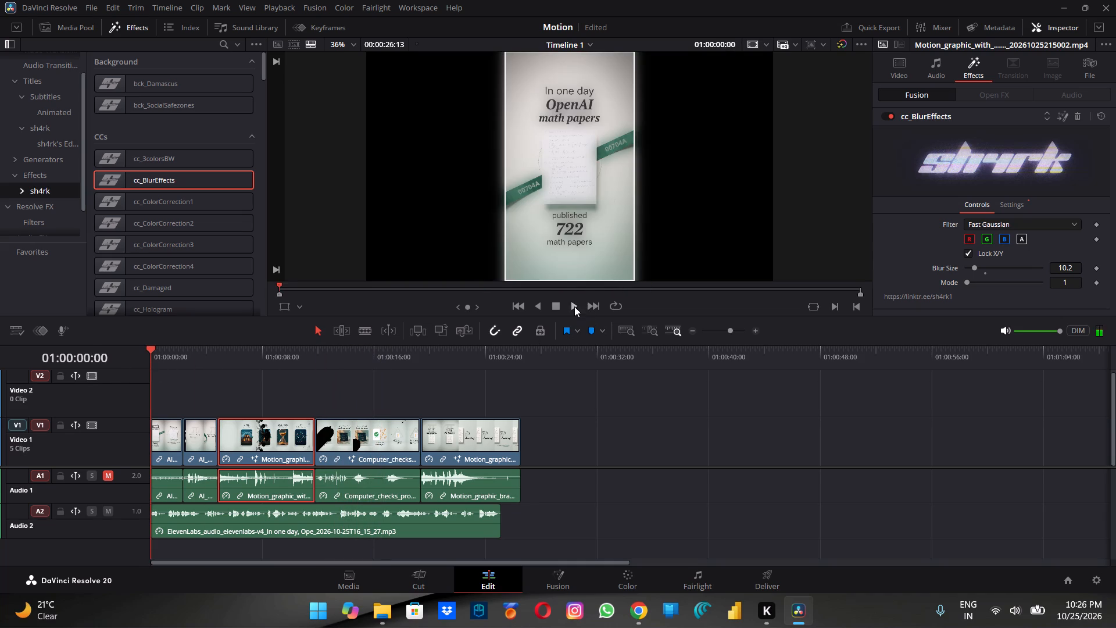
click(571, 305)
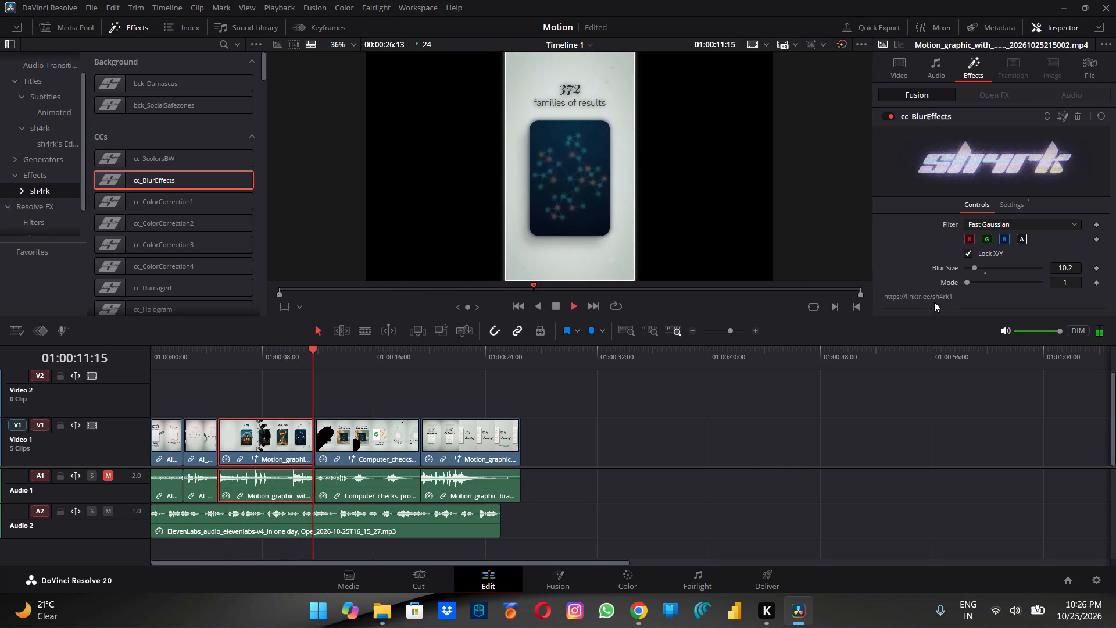
Set the third clip's cc_BlurEffects Blur Size to 2.4 and look through the available Filter types.
drag(974, 268, 968, 268)
drag(968, 281, 973, 281)
scroll(949, 242, down, 2)
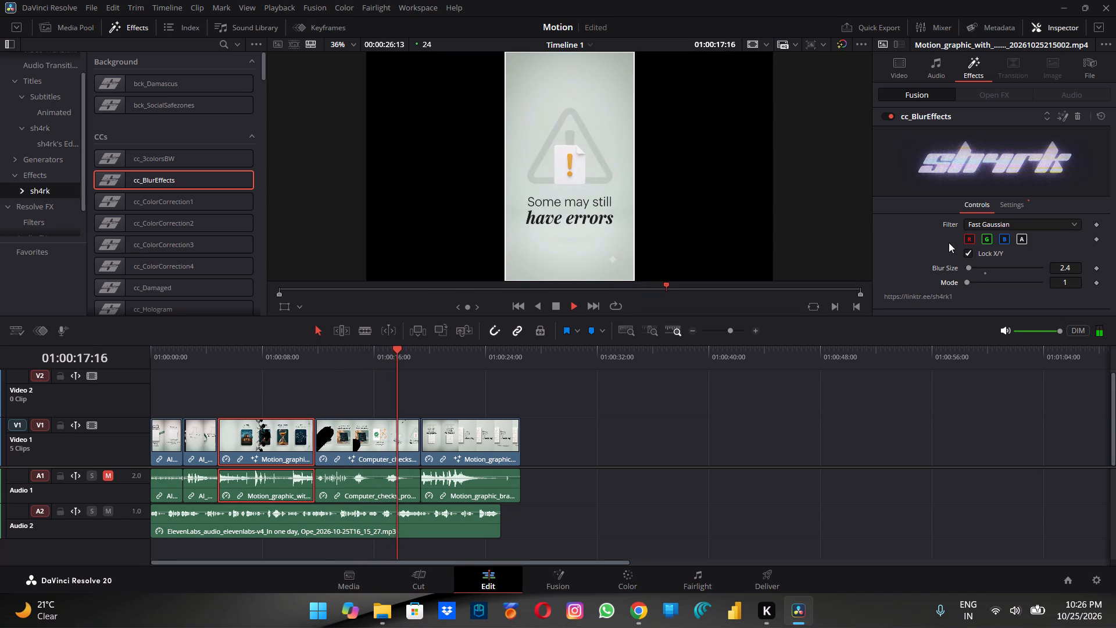
click(1074, 222)
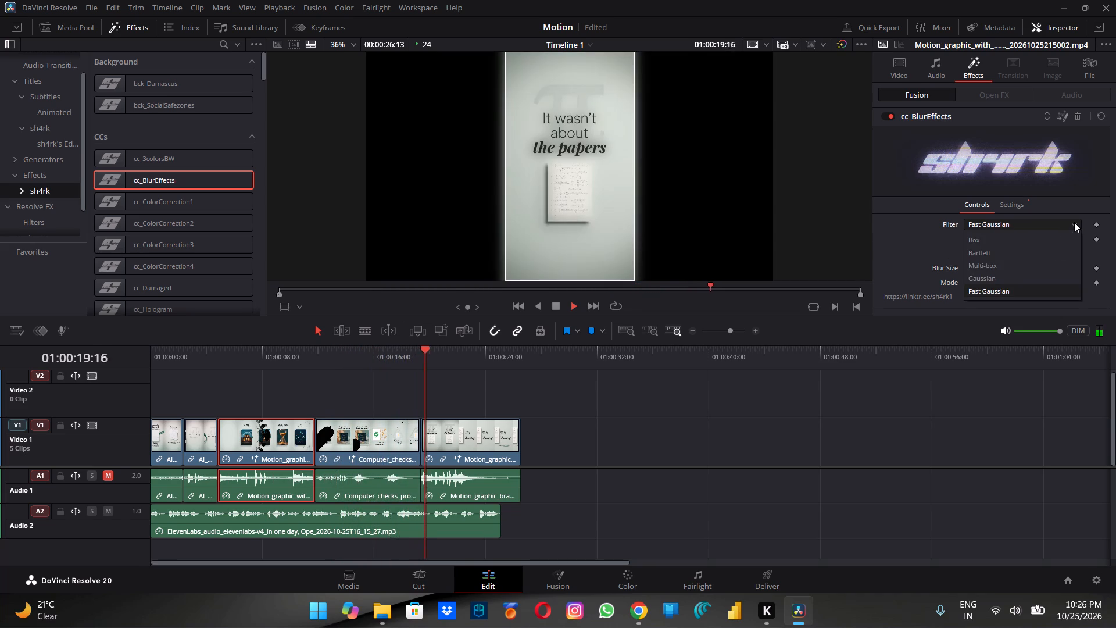
click(1074, 222)
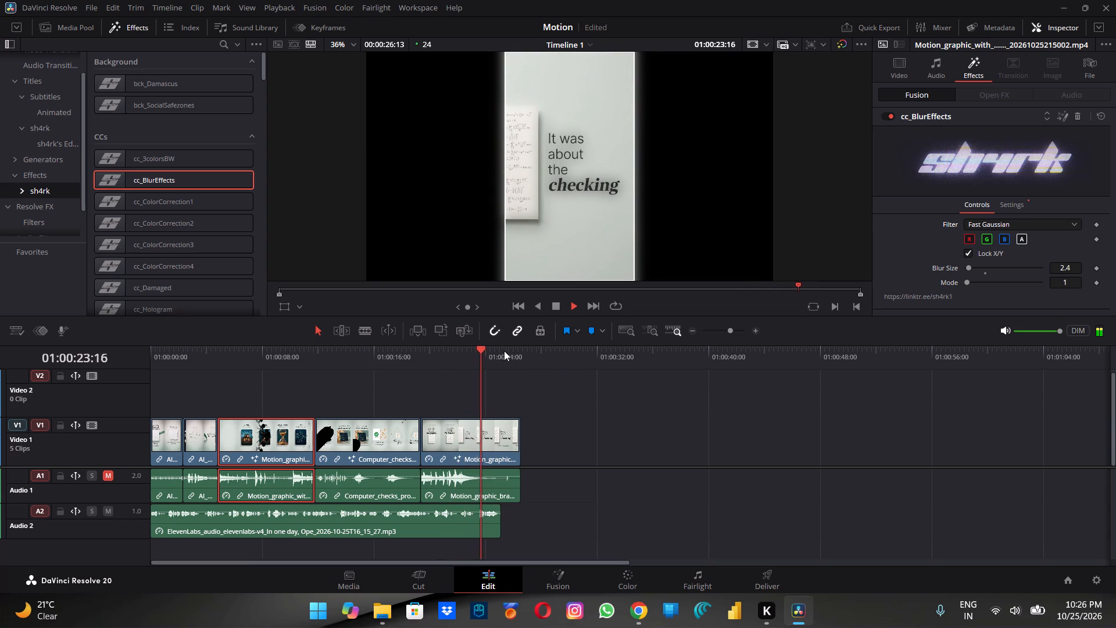
Scrub back to the beginning and replay the timeline to review the clips against the voiceover.
drag(502, 350, 408, 361)
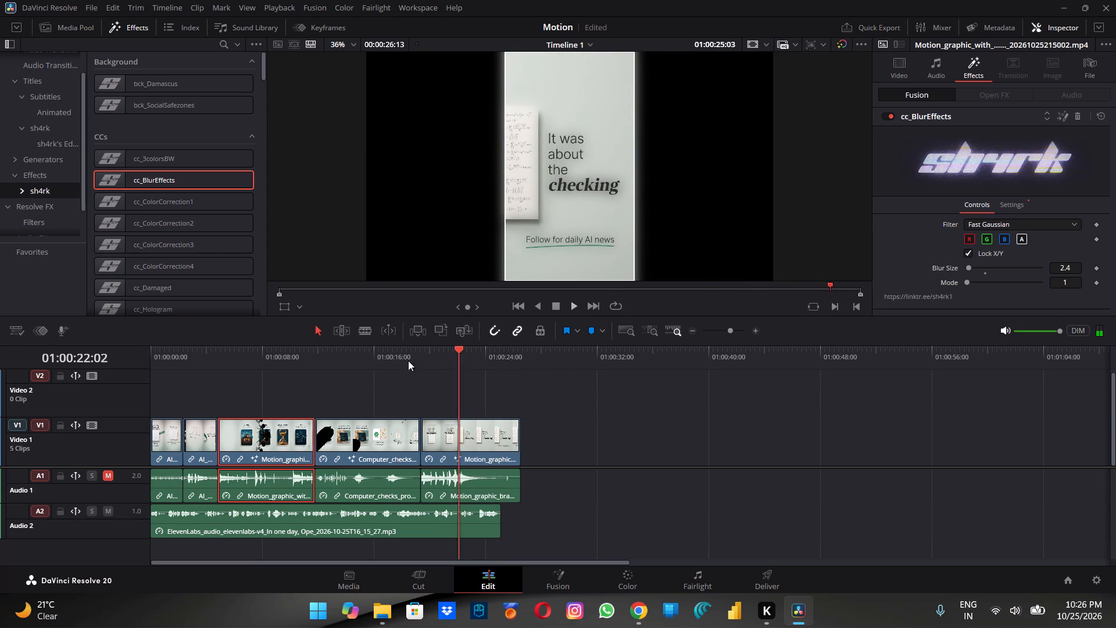
drag(408, 361, 136, 363)
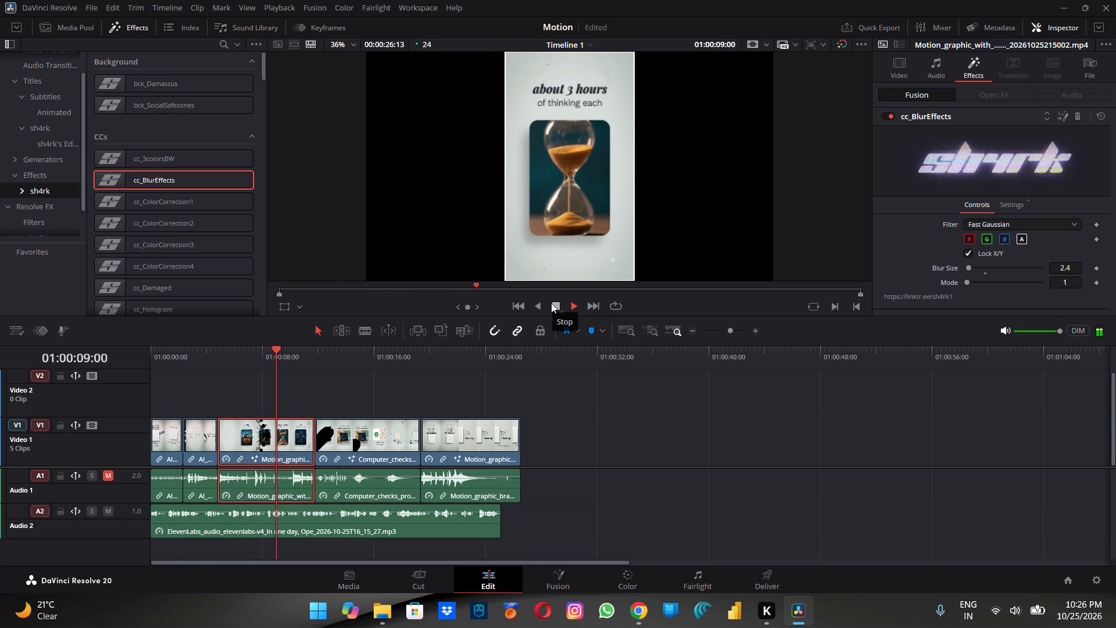
click(551, 303)
drag(283, 348, 236, 350)
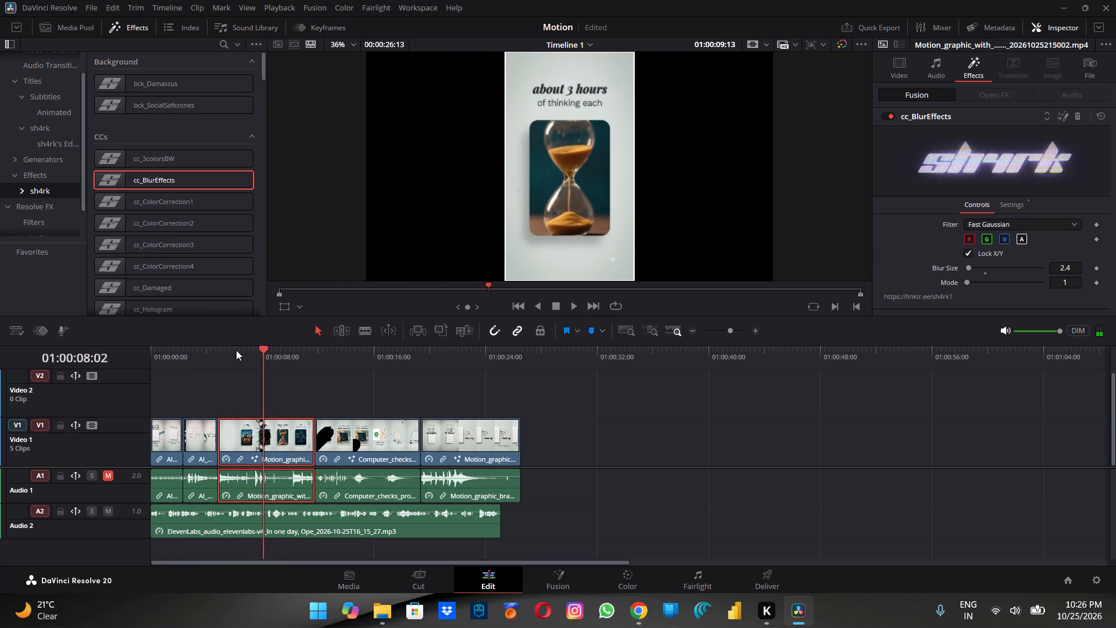
drag(236, 350, 137, 377)
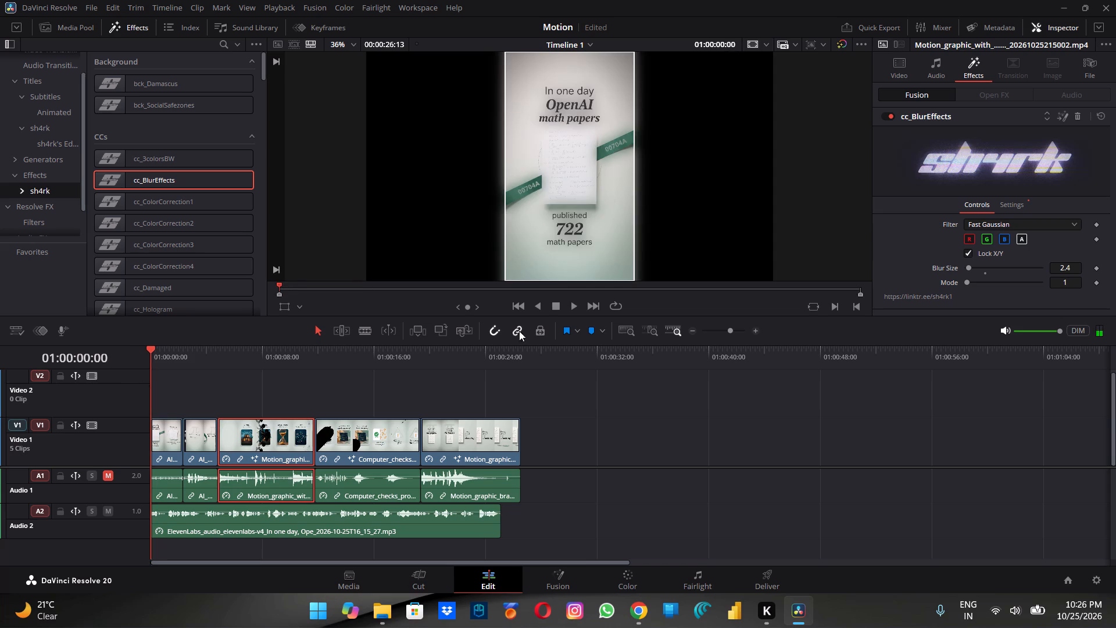
click(570, 308)
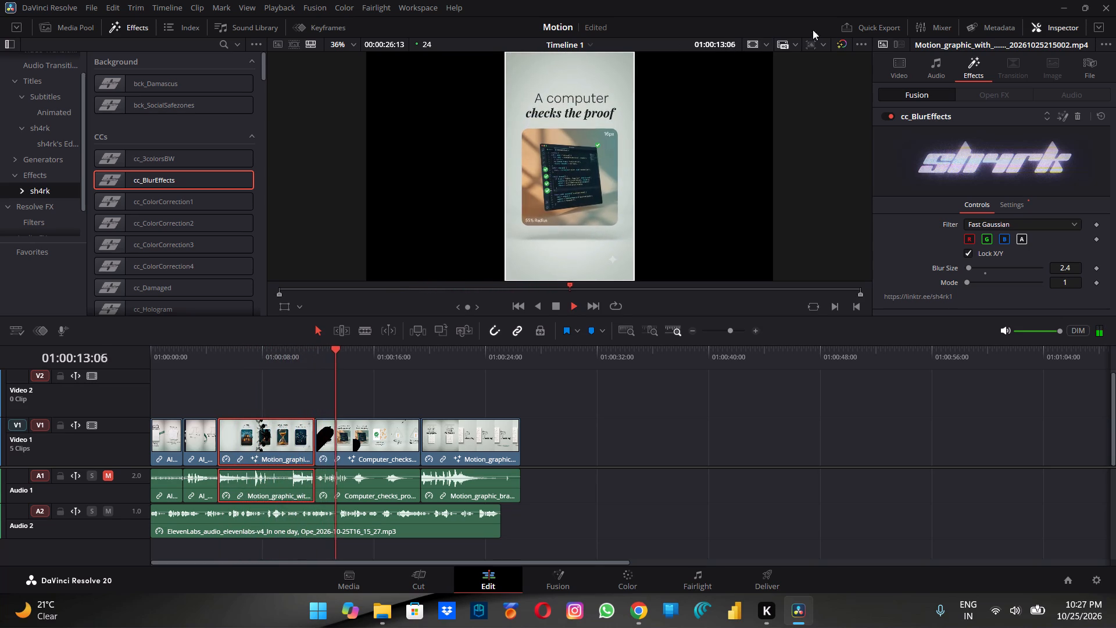
Quick-export the timeline with the H.264 Master preset to the Downloads folder as Timeline 1.
click(885, 27)
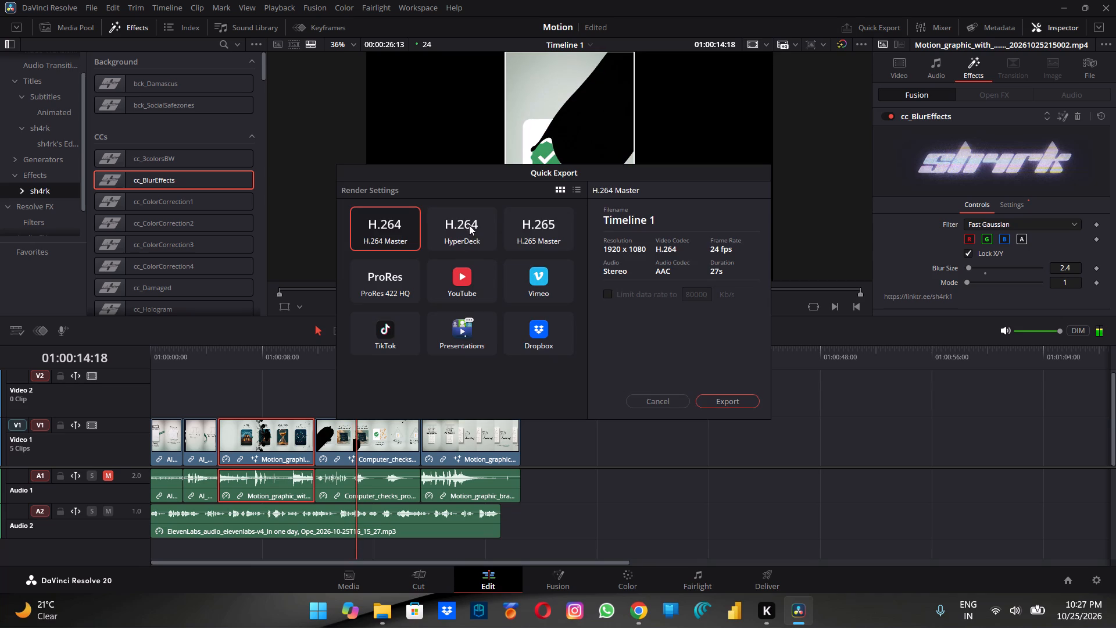
click(731, 396)
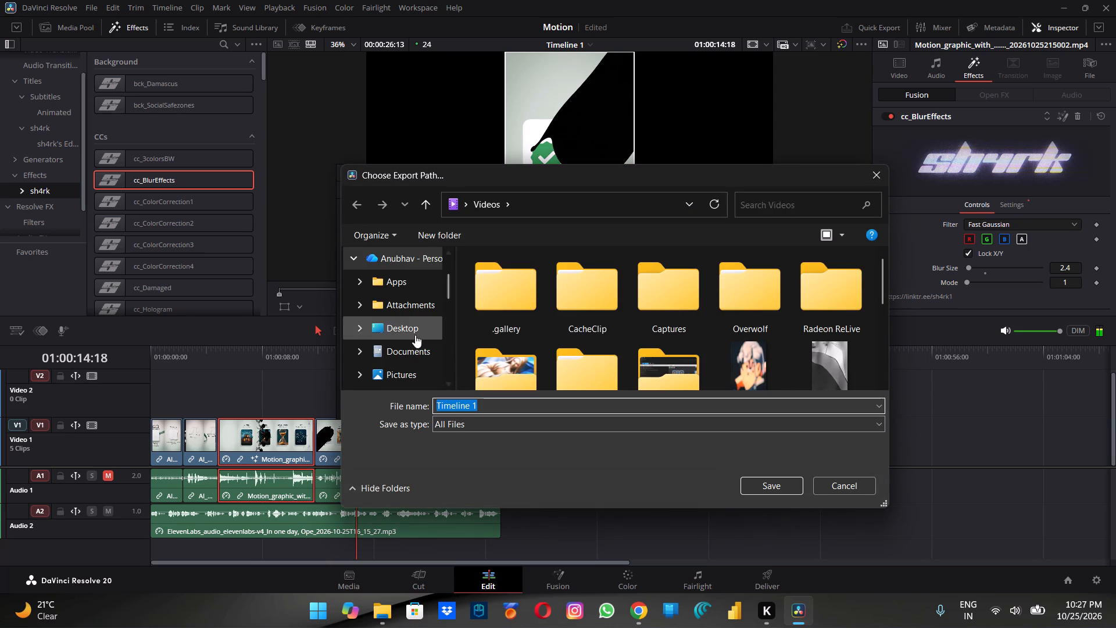
scroll(410, 335, down, 3)
scroll(414, 309, up, 1)
click(414, 309)
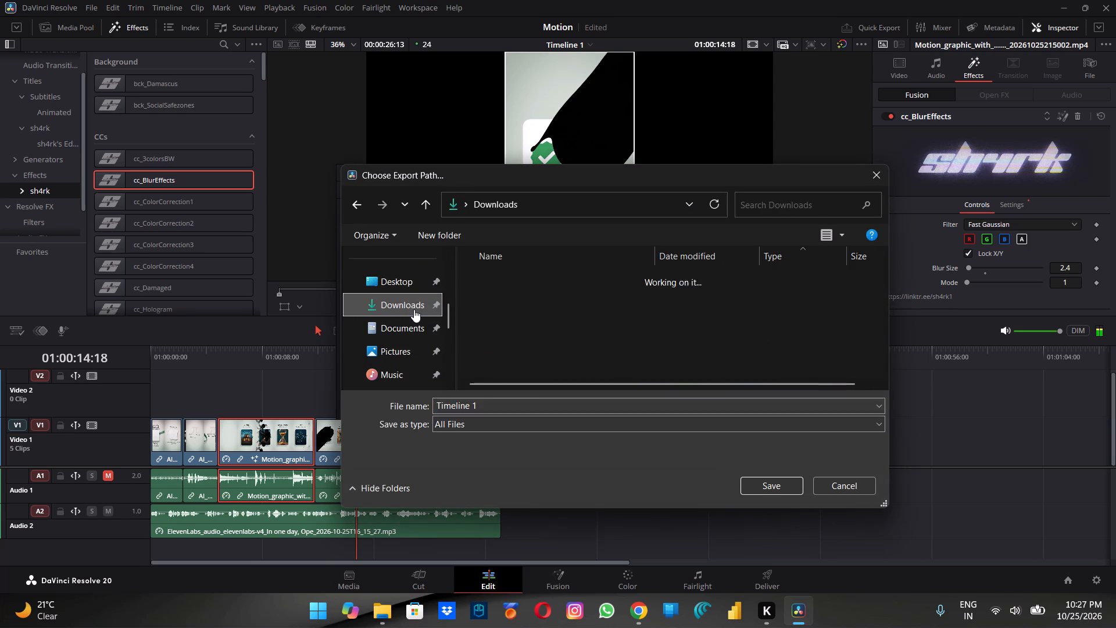
double_click(772, 483)
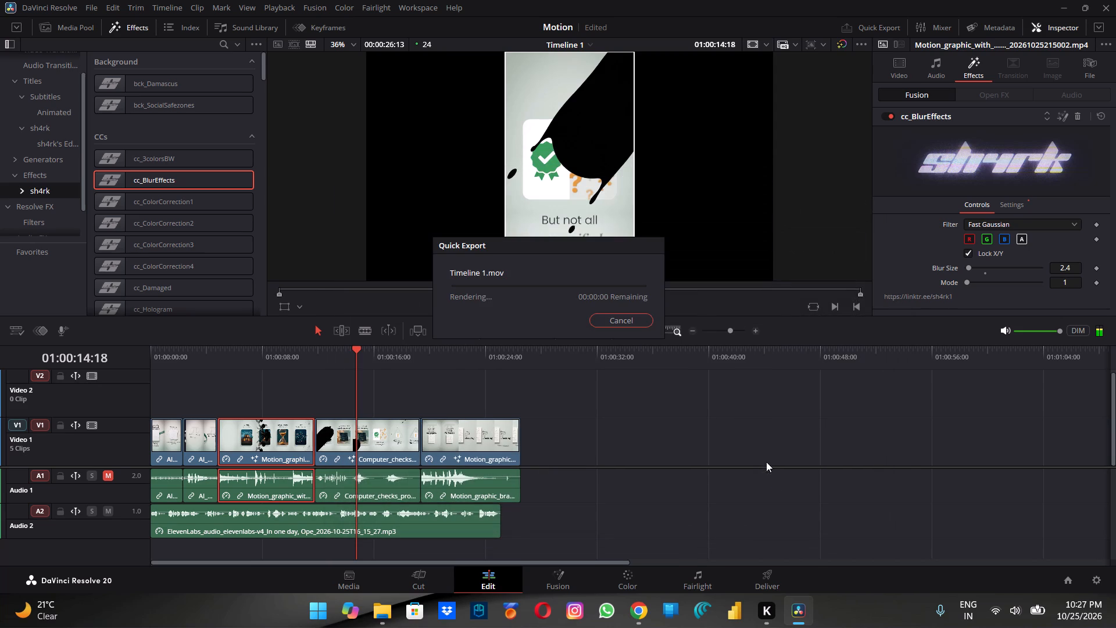